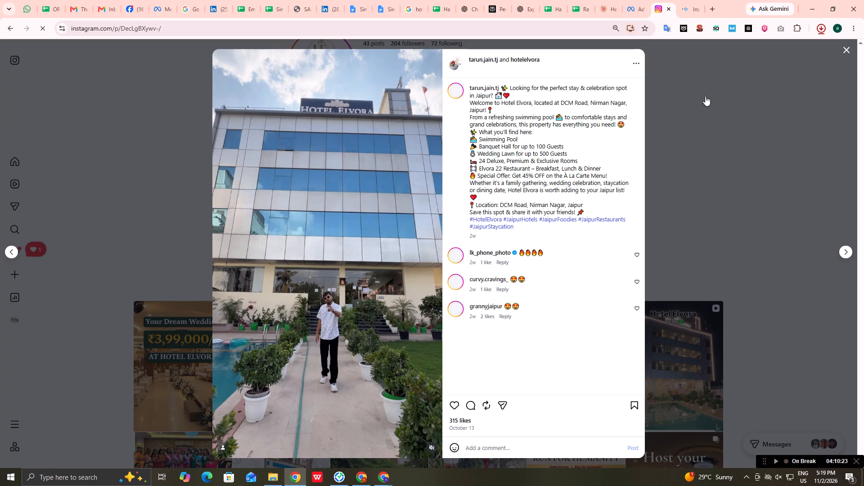
# Close the open daytime hotel-front post to return to the Hotel Elvora profile grid.
pyautogui.click(731, 212)
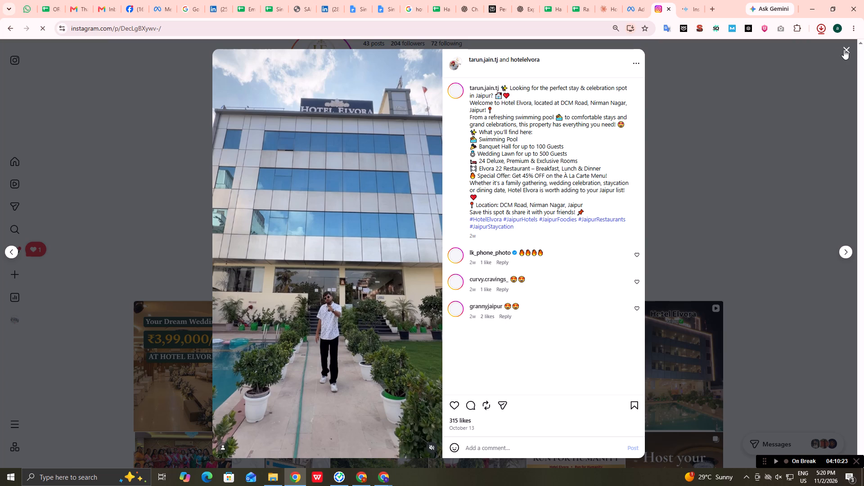
pyautogui.click(844, 49)
pyautogui.click(711, 208)
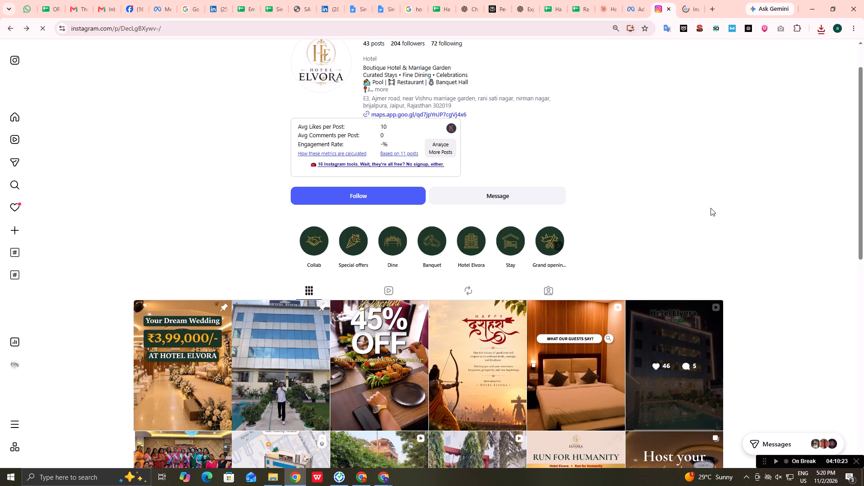
# Open the grannyjaipur reel advertising the ₹1999 room with cold coffee and pool access, and copy its link.
pyautogui.click(668, 317)
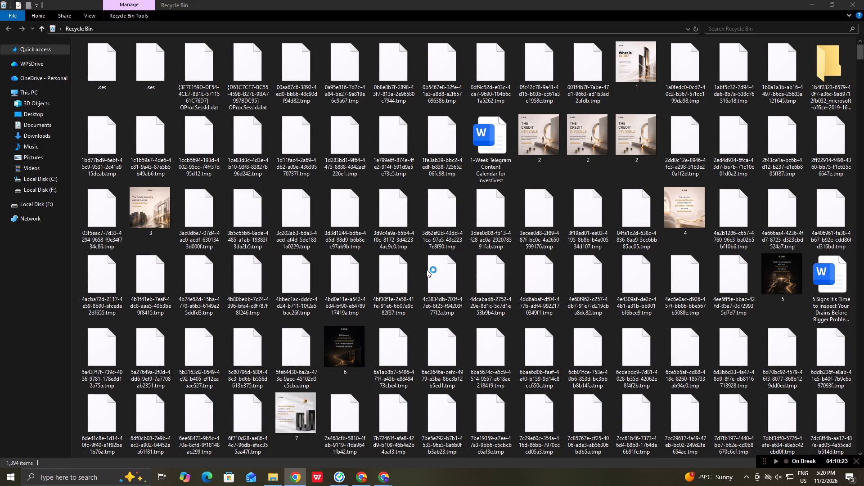
pyautogui.click(855, 4)
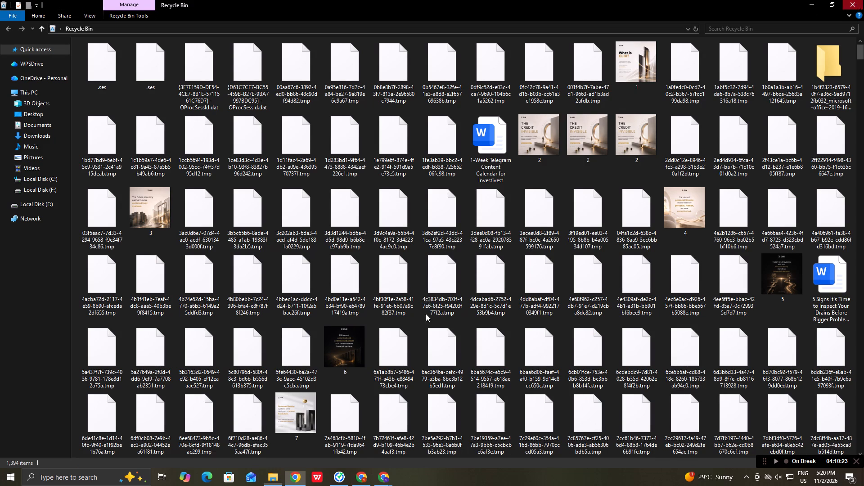
pyautogui.click(666, 378)
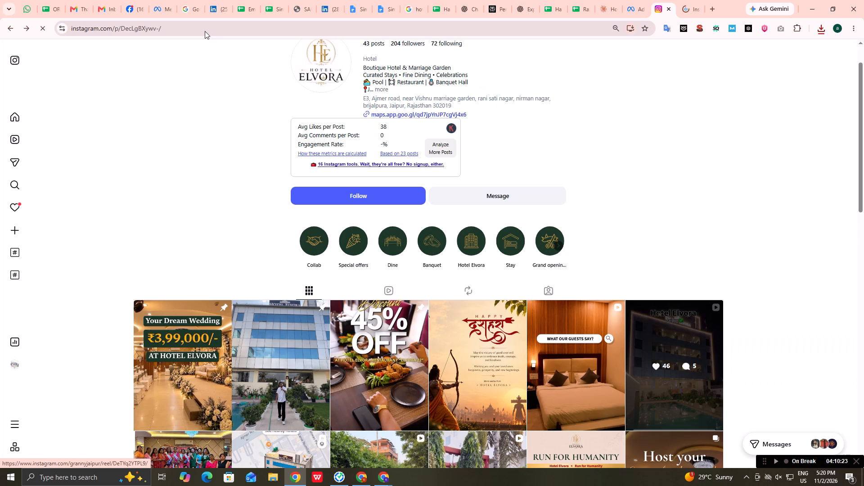
pyautogui.click(657, 331)
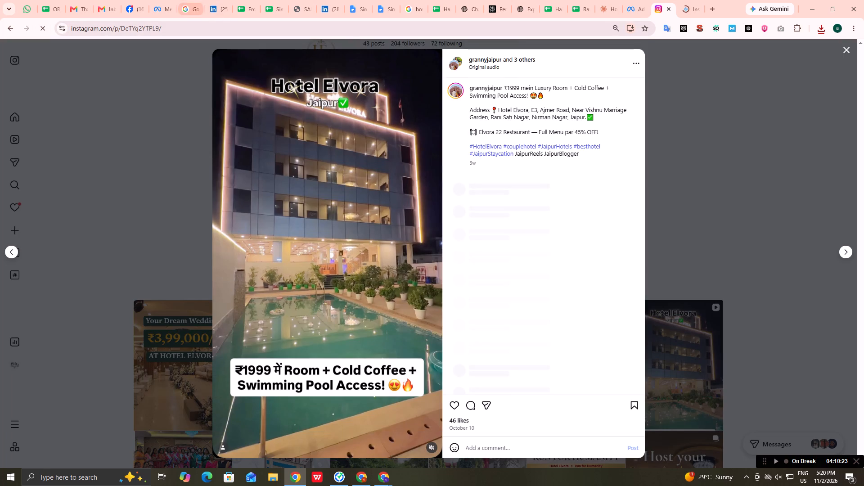
pyautogui.tripleClick(179, 26)
pyautogui.hotkey('ctrl', 'c')
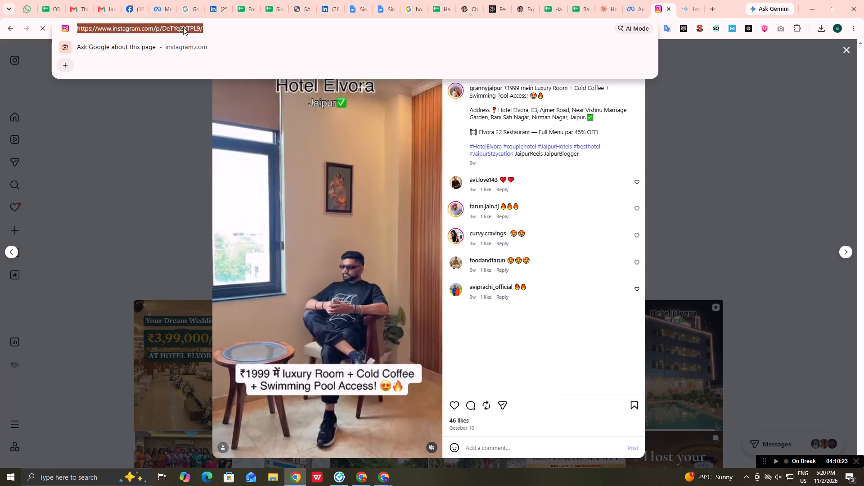
pyautogui.click(842, 50)
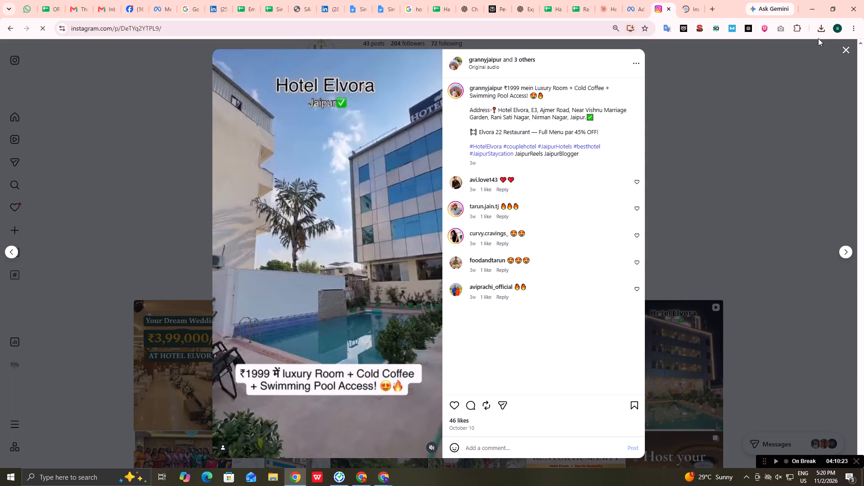
# Reopen the Fastvideosave.net Instagram reels downloader with an empty link form in place of the previous video's result.
pyautogui.click(684, 1)
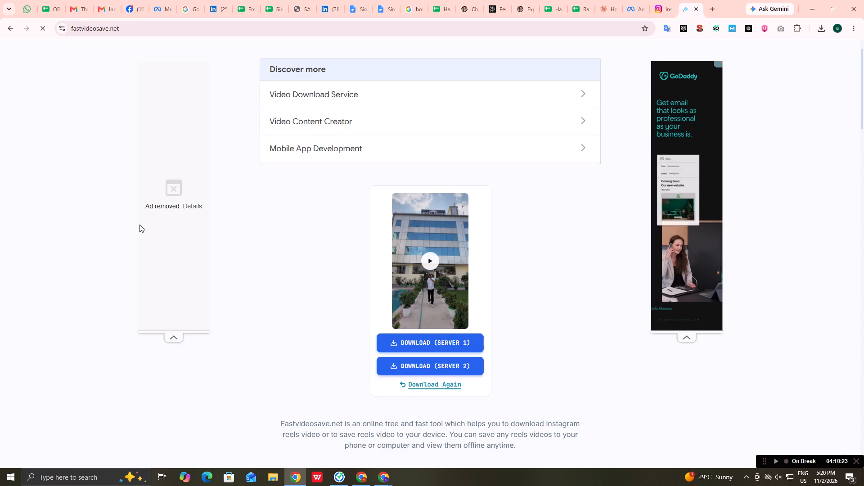
pyautogui.scroll(9, 368, 314)
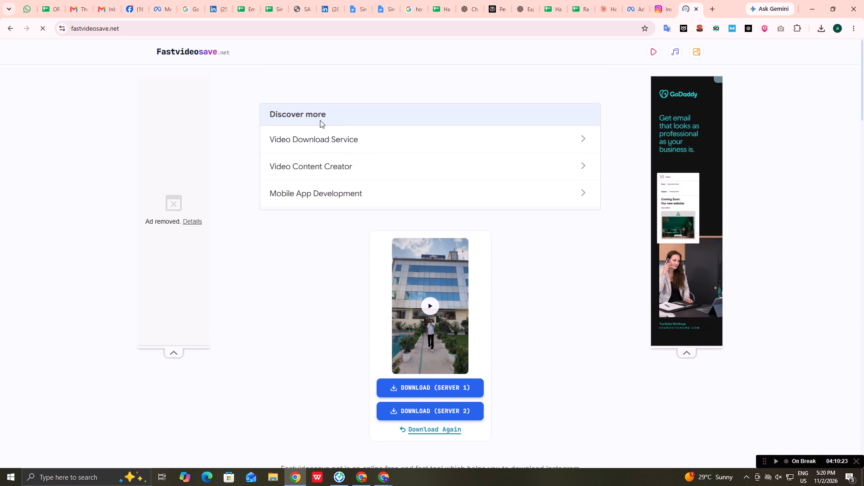
pyautogui.scroll(3, 320, 120)
pyautogui.scroll(2, 351, 239)
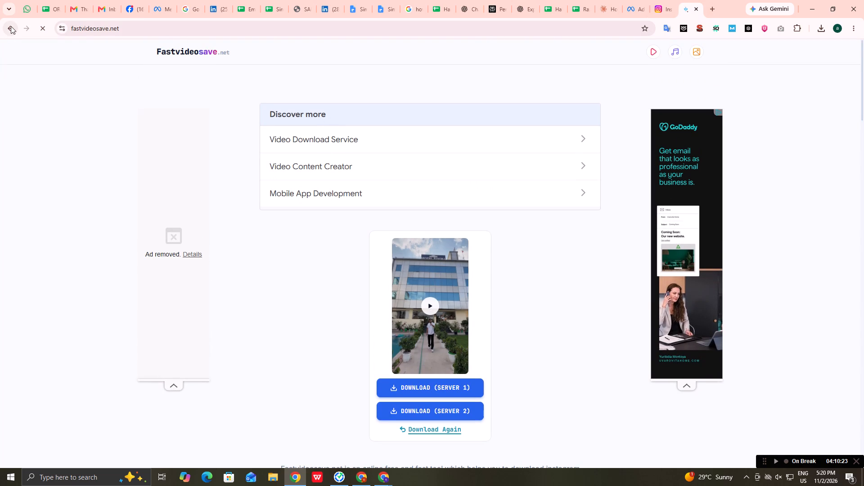
pyautogui.click(11, 26)
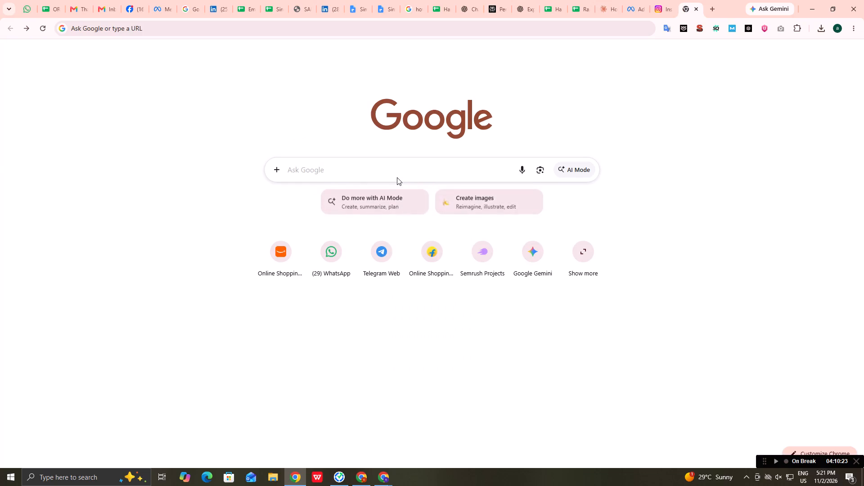
pyautogui.click(279, 30)
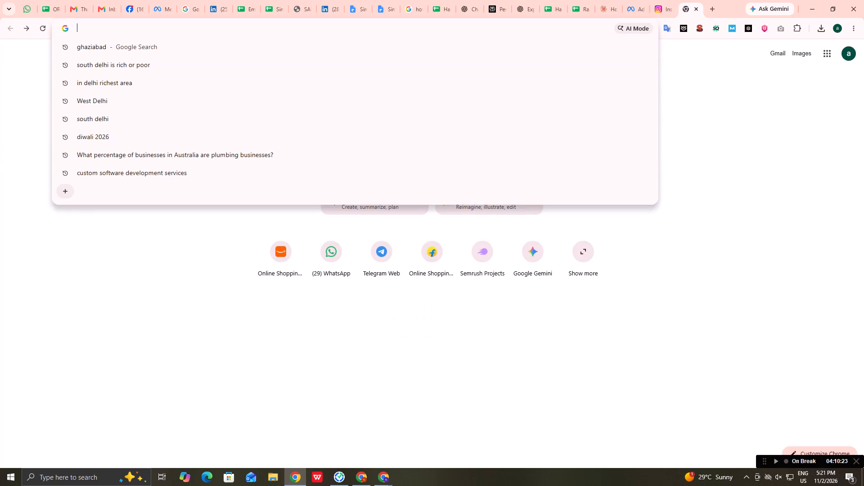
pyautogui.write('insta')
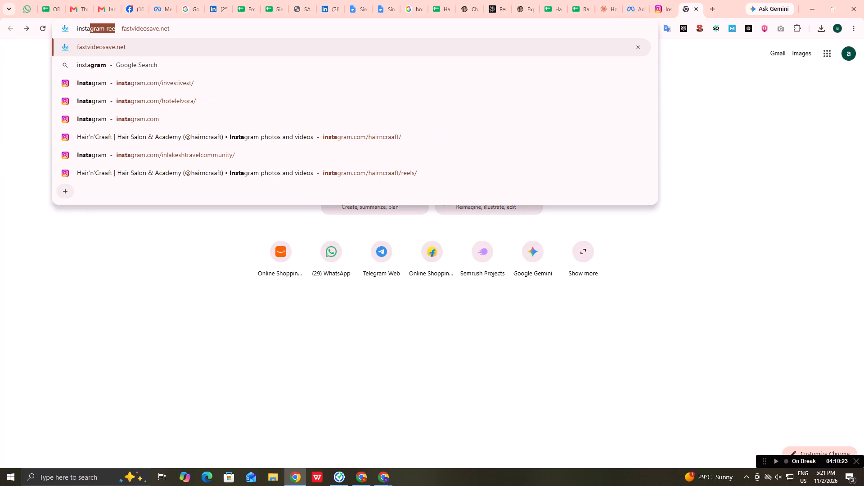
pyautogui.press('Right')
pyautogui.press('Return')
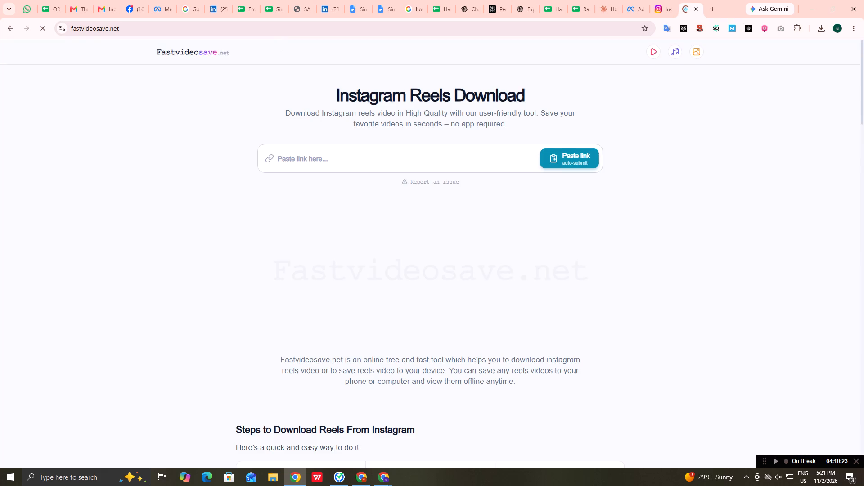
# Submit the copied reel link to the downloader and download the video from Server 1.
pyautogui.click(337, 156)
pyautogui.hotkey('ctrl', 'v')
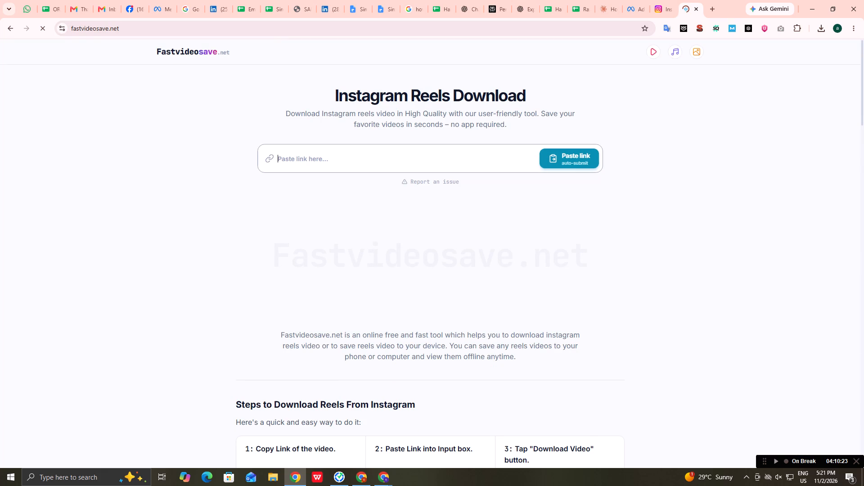
pyautogui.hotkey('ctrl', 'v')
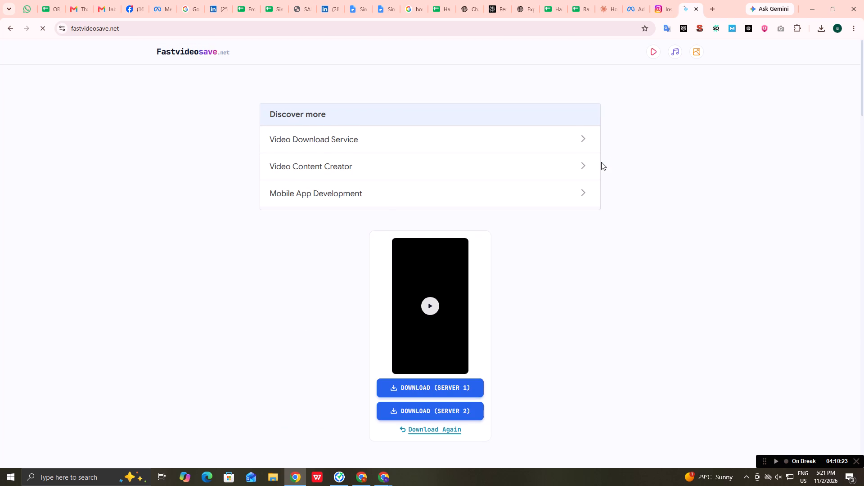
pyautogui.click(440, 383)
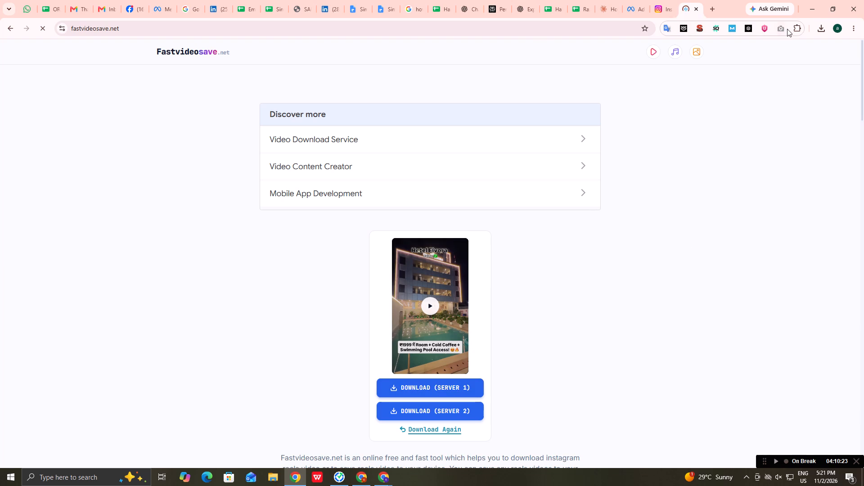
pyautogui.click(822, 27)
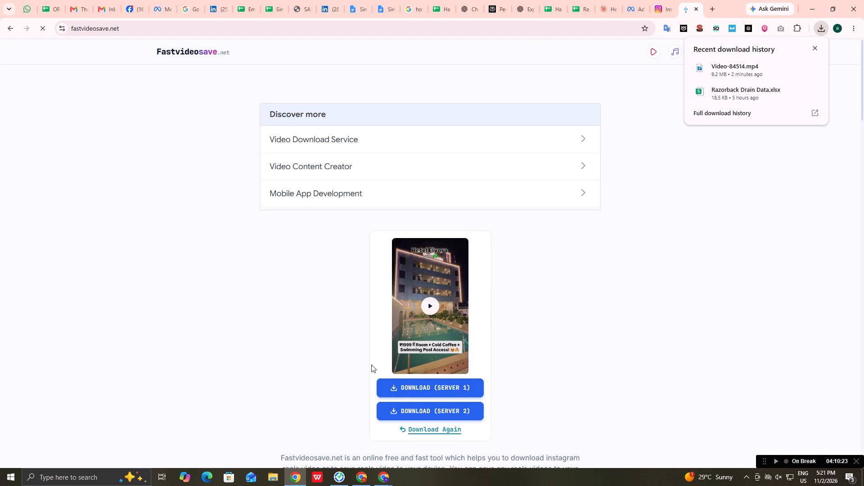
pyautogui.click(631, 356)
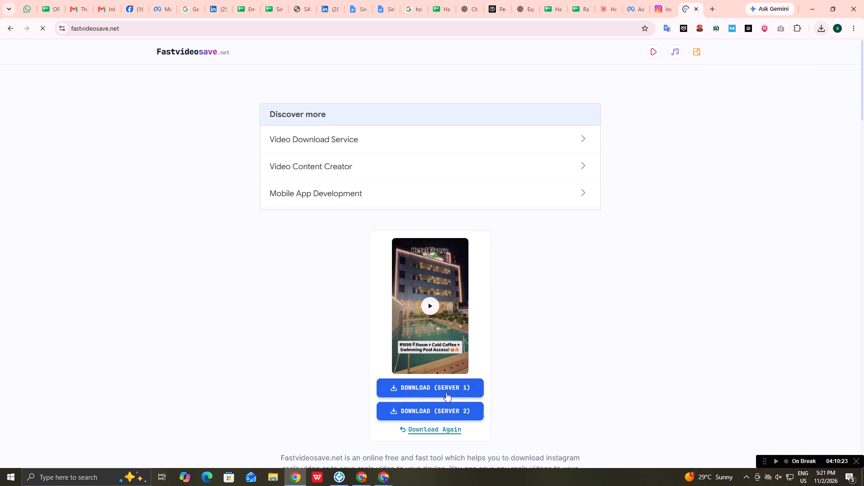
pyautogui.click(439, 388)
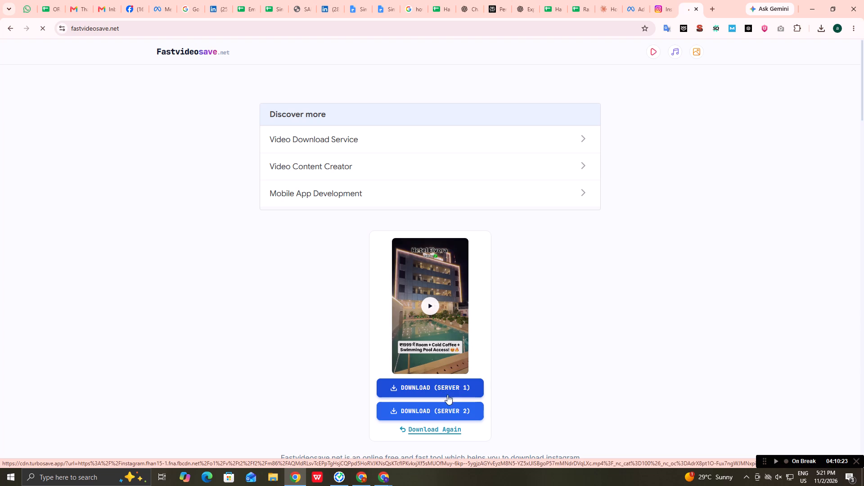
# Return to the influncer Leads ad in Ads Manager and check the browser's recent downloads for the reel video.
pyautogui.click(662, 7)
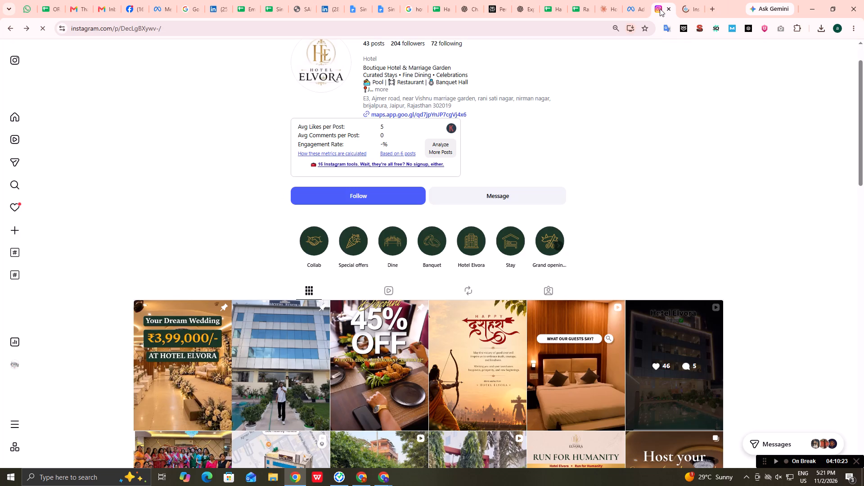
pyautogui.click(630, 3)
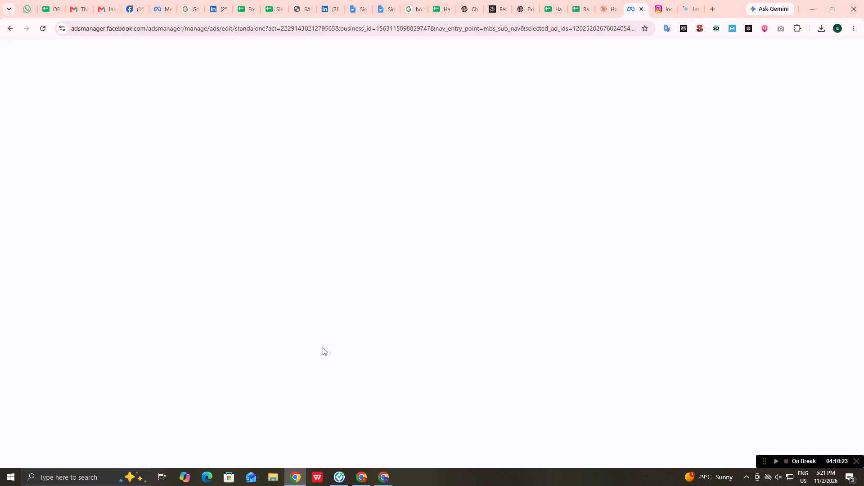
pyautogui.click(819, 29)
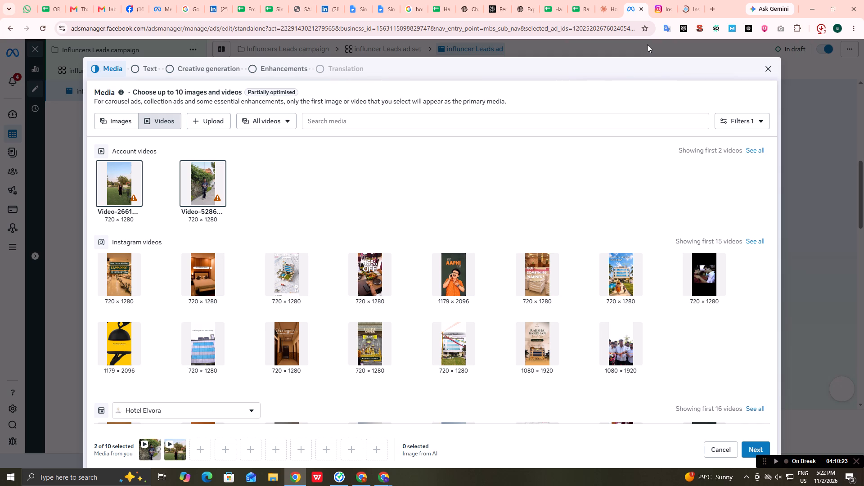
# Upload Video-84514 and Video-97183 from the Downloads folder and add them to the ad's selected media.
pyautogui.click(198, 121)
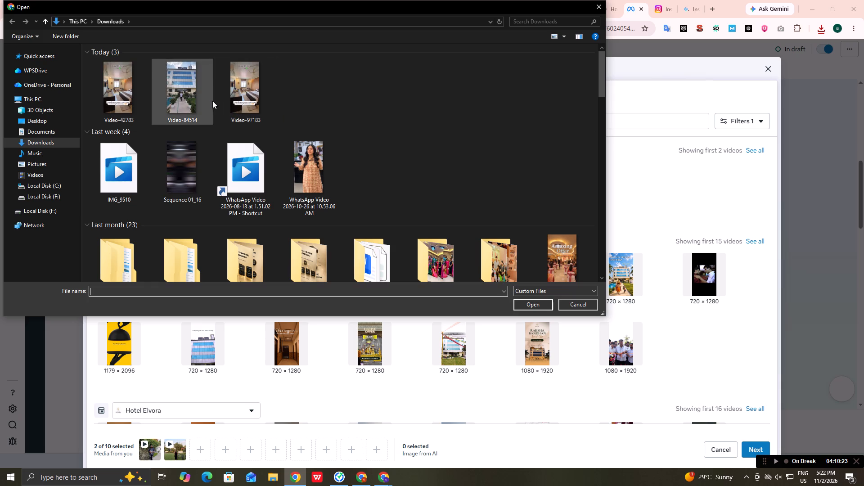
pyautogui.moveTo(289, 98); pyautogui.dragTo(188, 105)
pyautogui.click(547, 303)
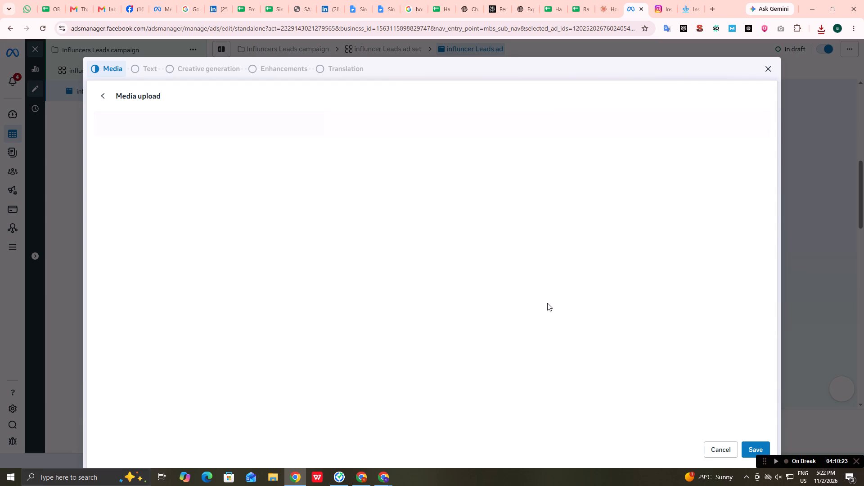
pyautogui.click(763, 447)
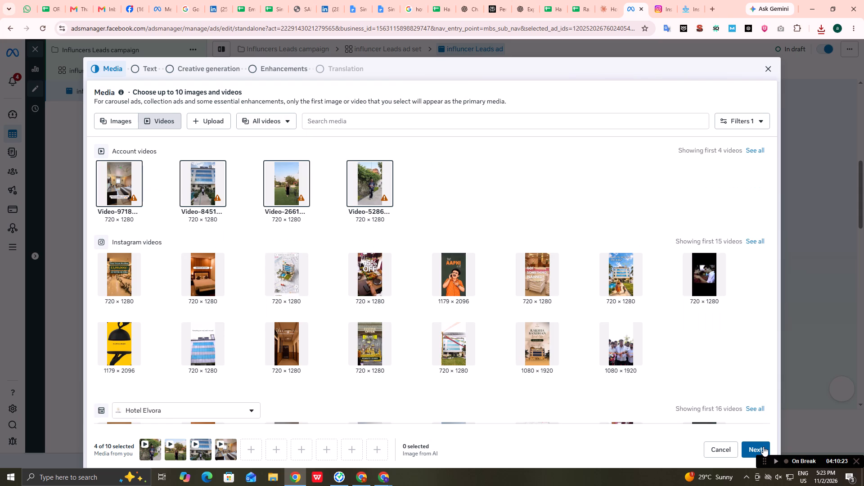
# Accept the four selected videos and advance to the Enhancements stage, leaving the ad text blank and choosing no AI-generated images.
pyautogui.click(763, 446)
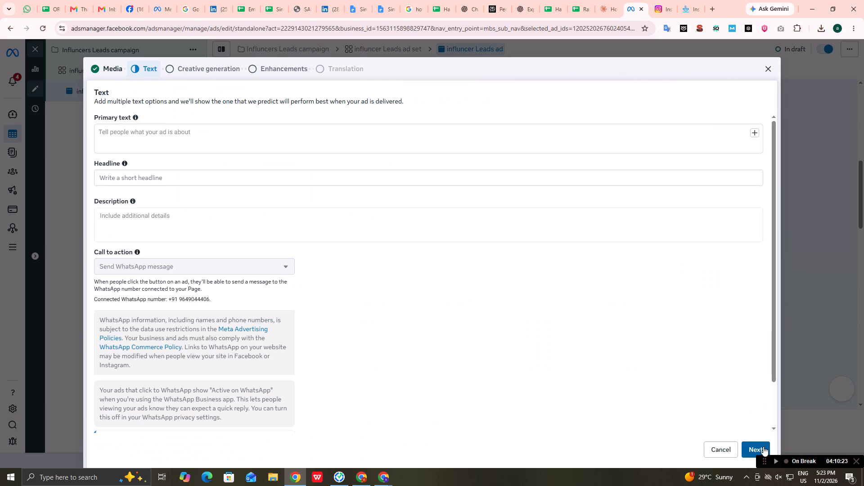
pyautogui.click(763, 446)
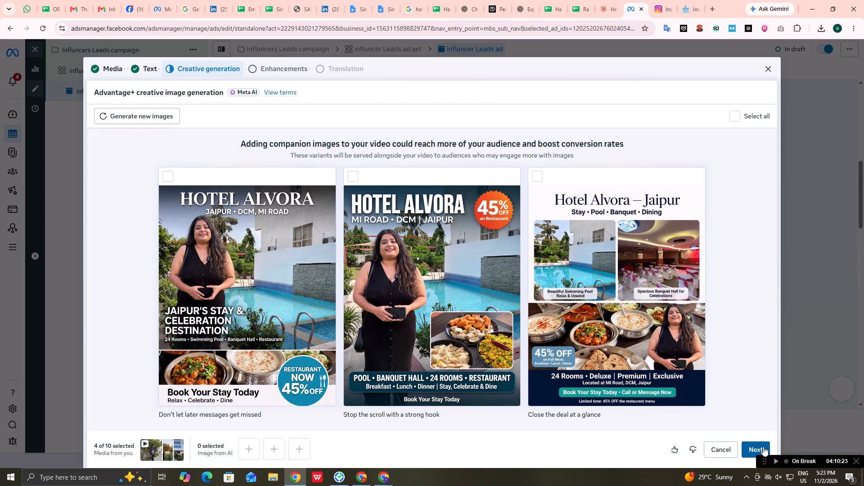
pyautogui.click(763, 446)
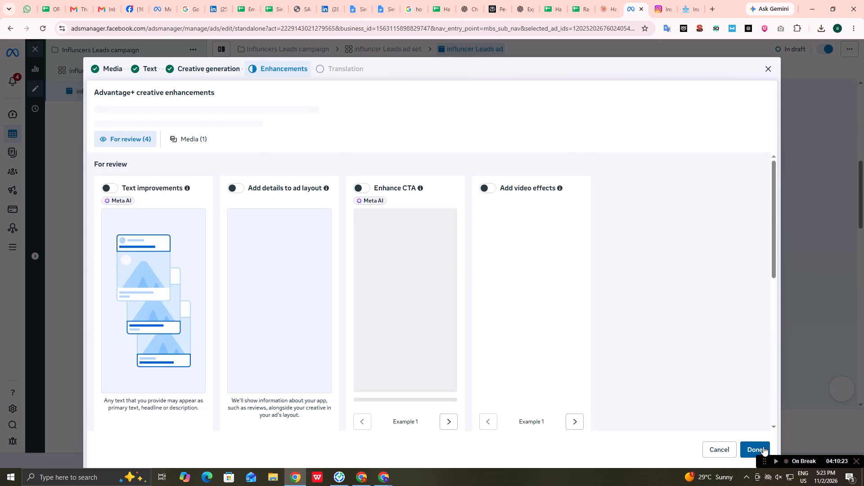
# Review the Advantage+ creative enhancements through to Video touch-ups in the Media section.
pyautogui.scroll(-7, 633, 355)
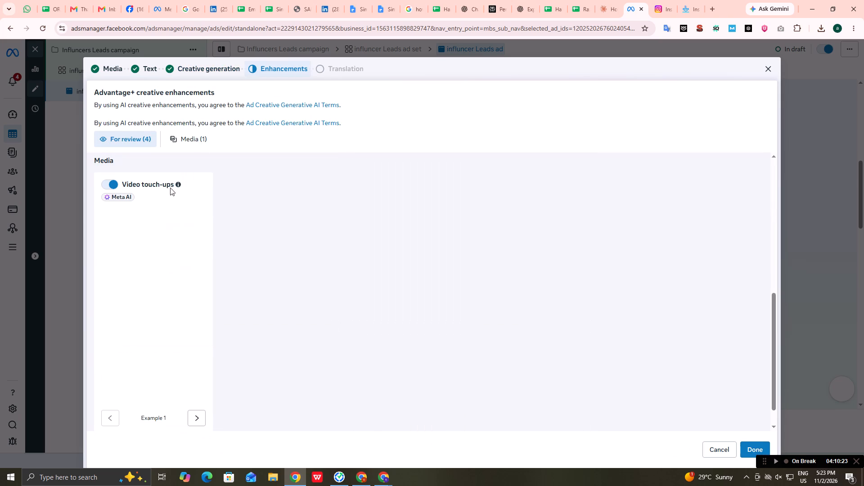
# Turn off the Video touch-ups enhancement and finish the ad's creative setup.
pyautogui.click(106, 185)
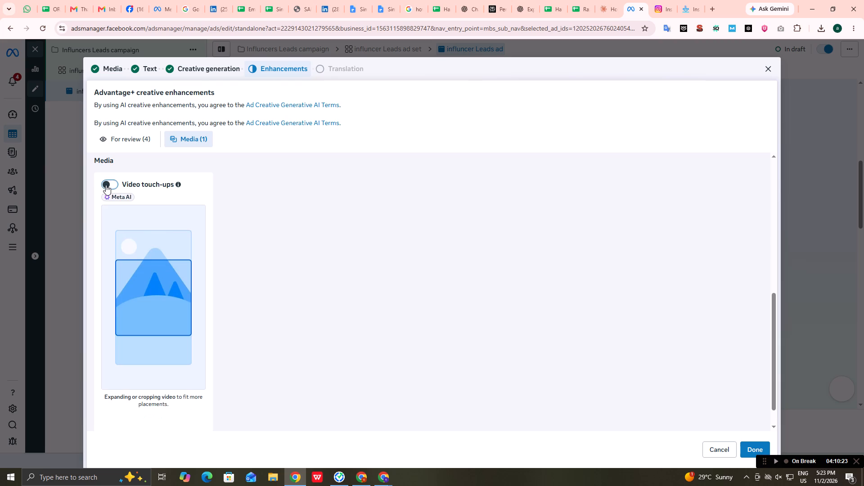
pyautogui.click(764, 448)
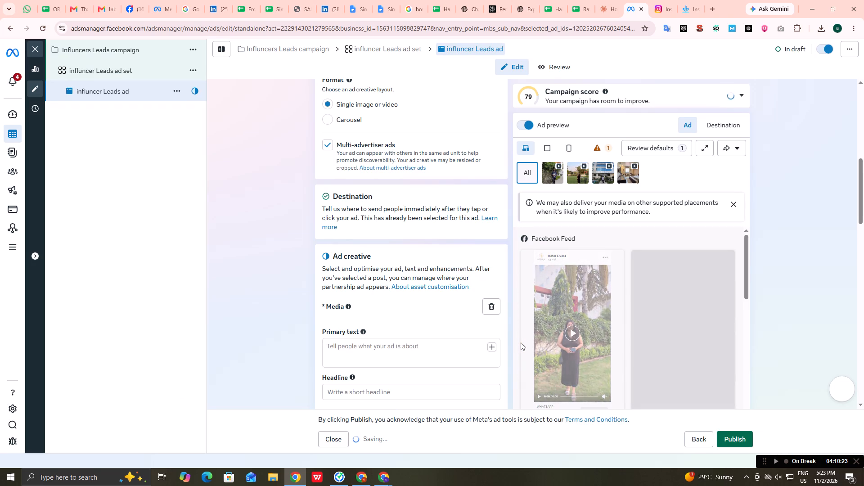
# Examine the ad's previews across the Facebook and Instagram placements, dismissing the notice about delivery on other supported placements.
pyautogui.scroll(-1, 521, 342)
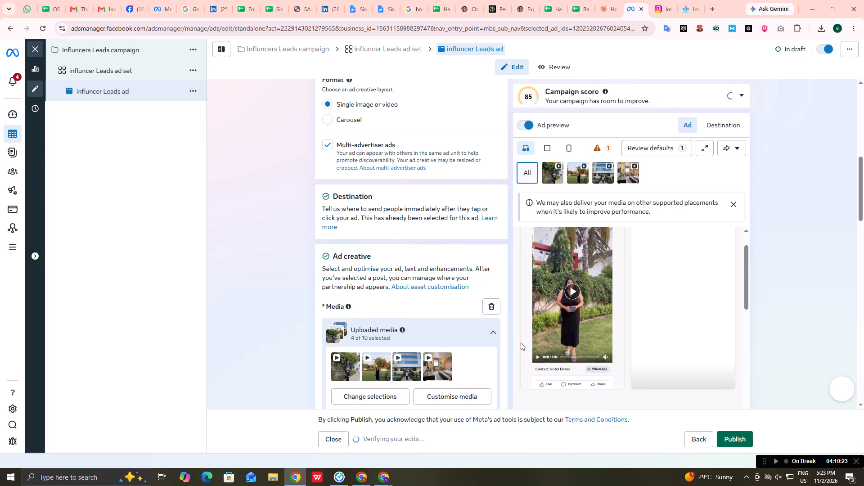
pyautogui.scroll(-1, 521, 342)
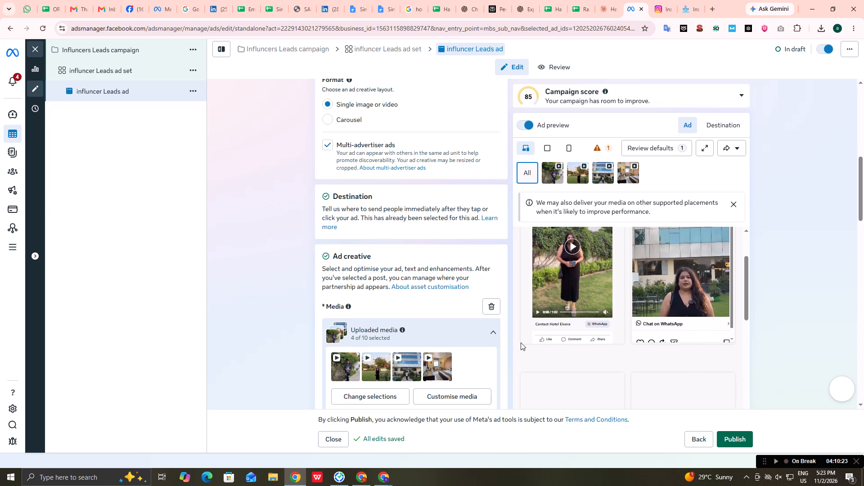
pyautogui.scroll(-2, 620, 328)
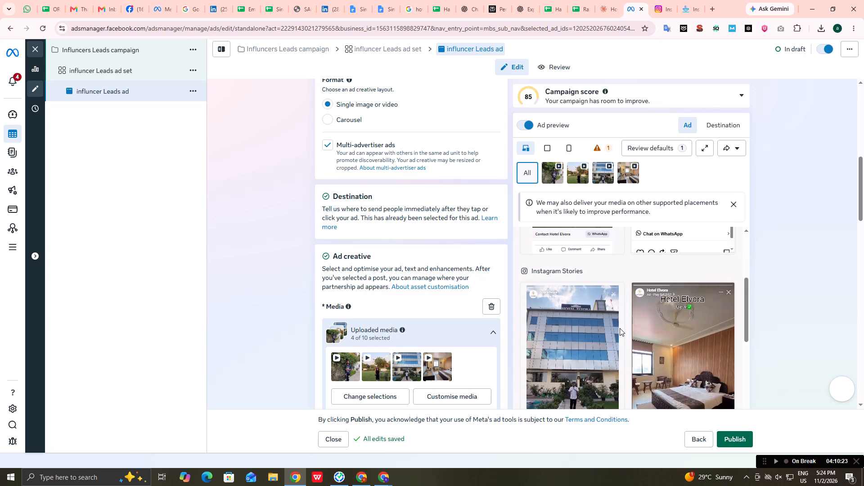
pyautogui.scroll(-1, 620, 328)
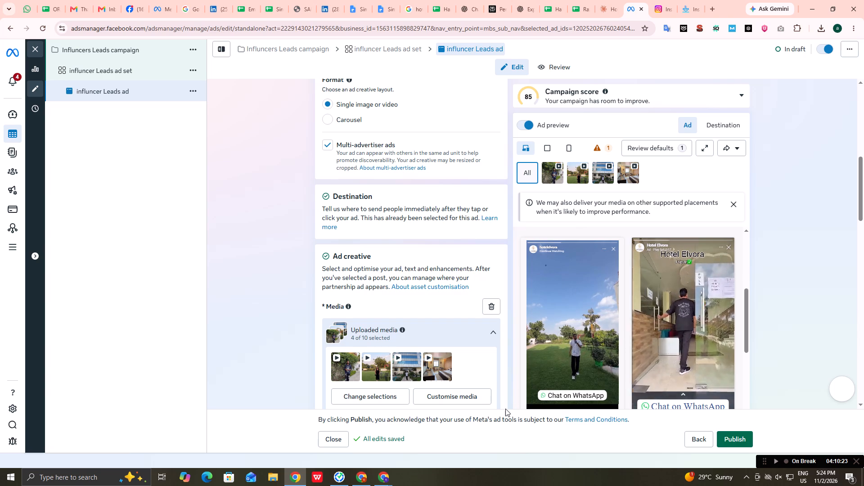
pyautogui.scroll(-2, 691, 466)
pyautogui.scroll(-2, 572, 333)
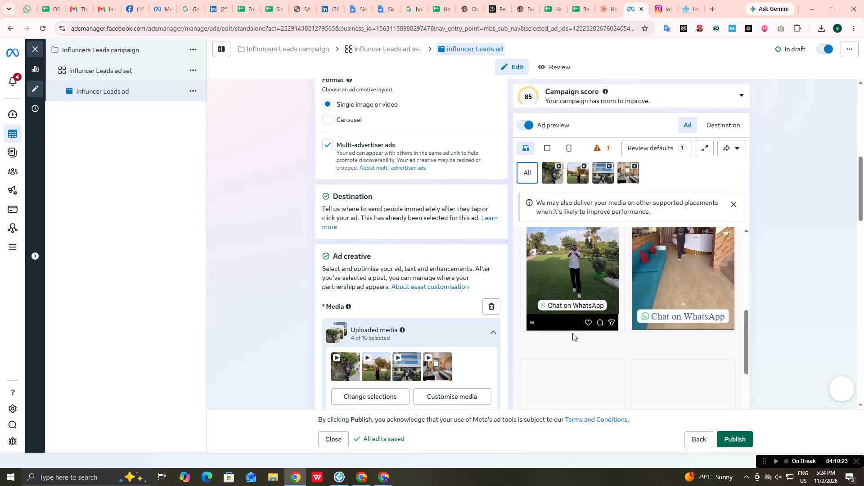
pyautogui.scroll(-1, 572, 333)
pyautogui.scroll(1, 572, 333)
pyautogui.scroll(-1, 572, 333)
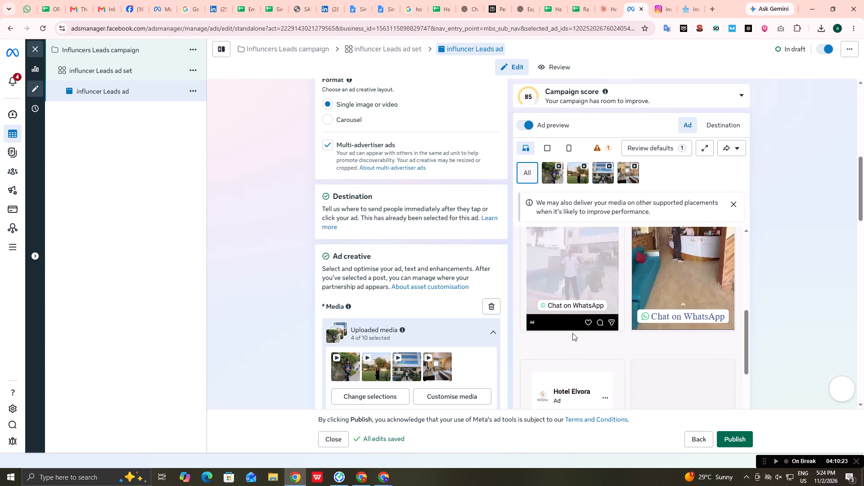
pyautogui.scroll(-2, 572, 333)
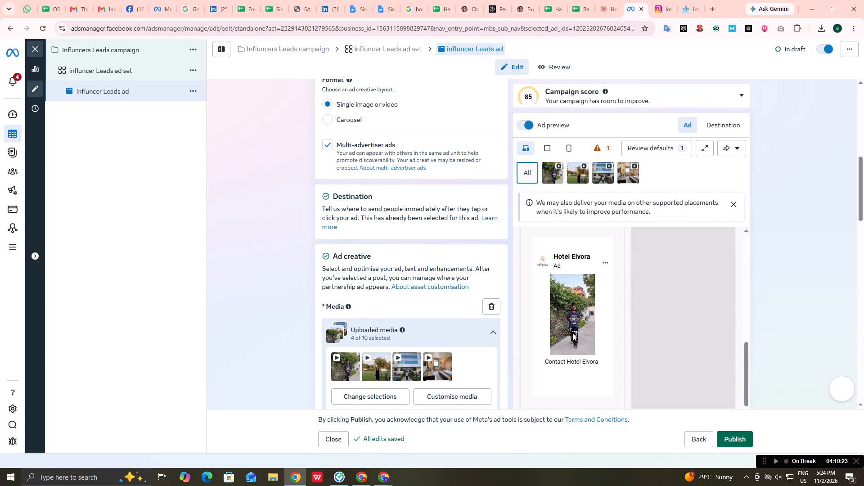
pyautogui.scroll(-3, 572, 333)
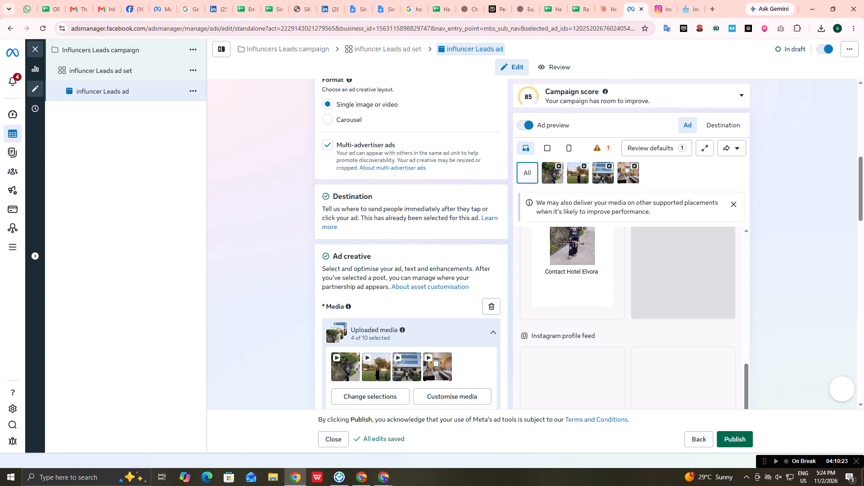
pyautogui.click(735, 206)
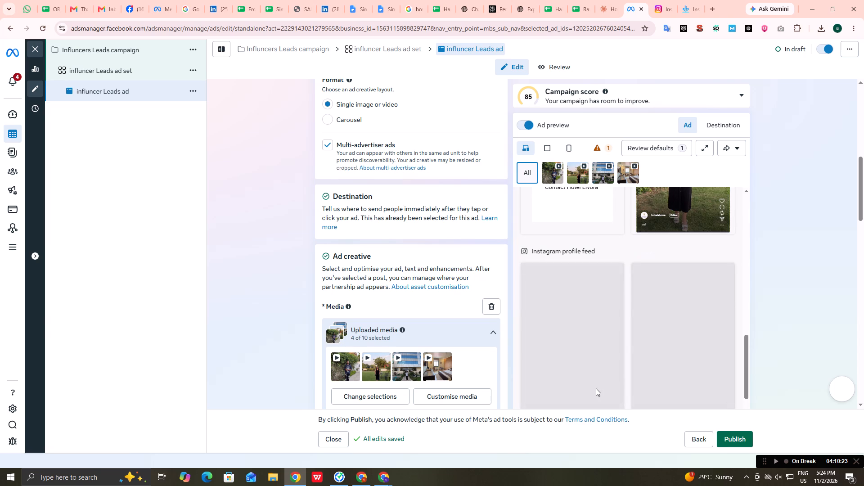
pyautogui.scroll(-4, 597, 388)
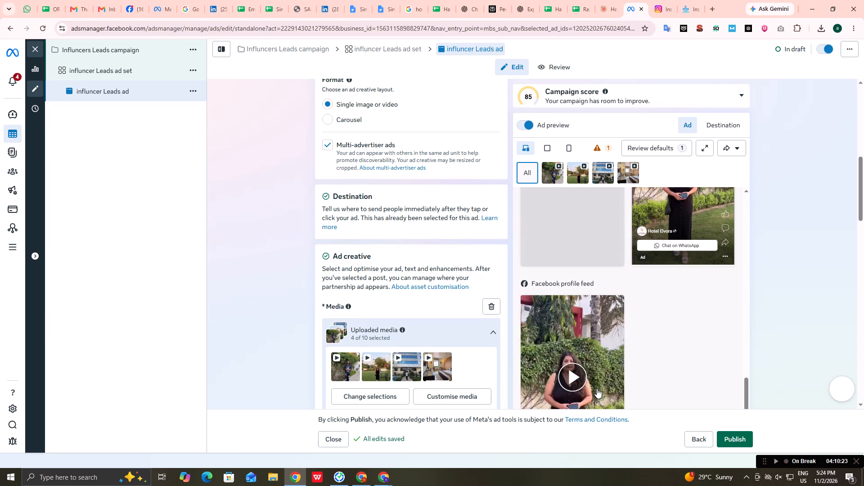
pyautogui.scroll(-2, 597, 388)
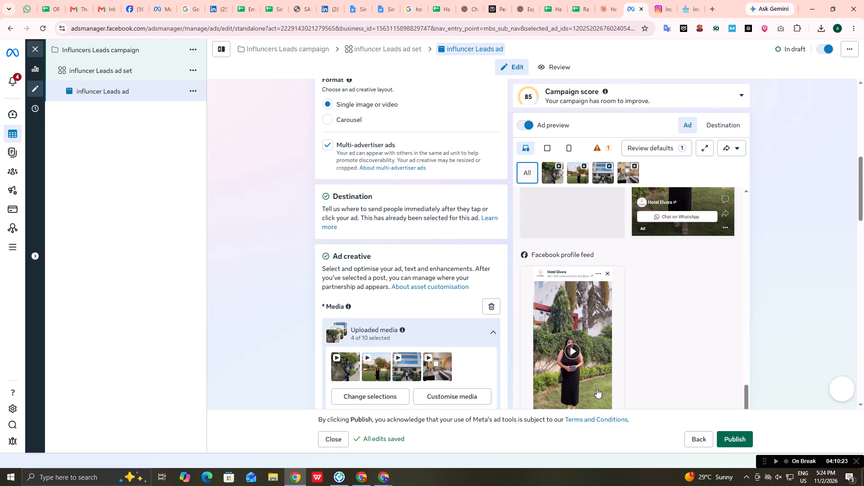
# Review the ad creative's text fields, call to action and enhancement settings below the uploaded media.
pyautogui.scroll(-4, 597, 388)
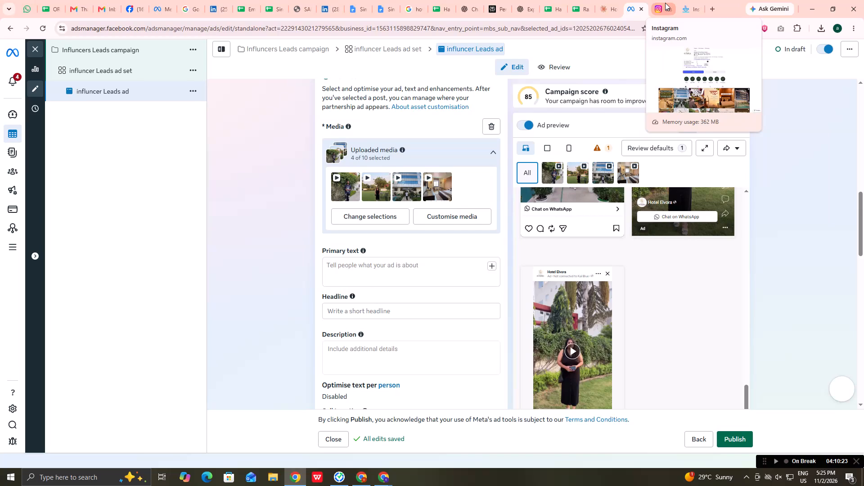
pyautogui.scroll(-3, 684, 290)
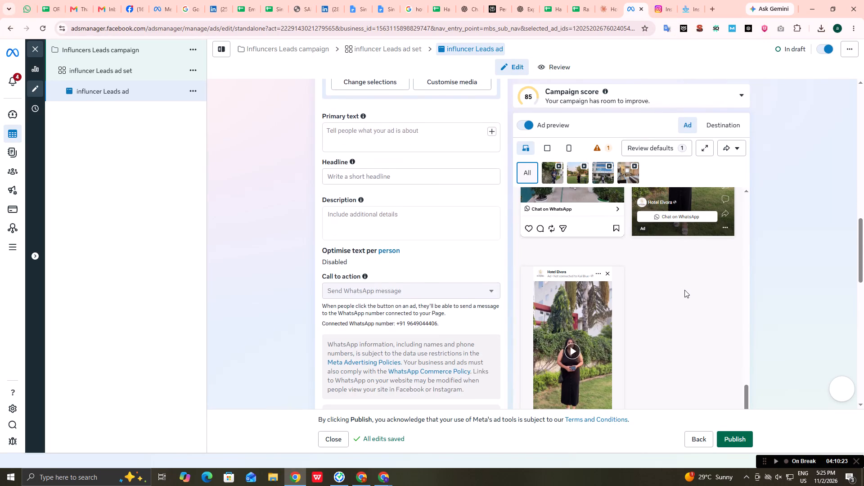
pyautogui.scroll(-3, 684, 290)
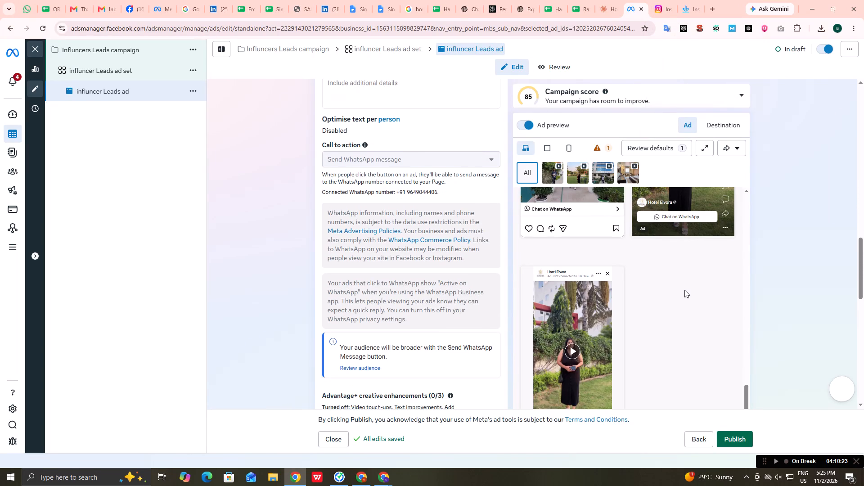
pyautogui.scroll(-1, 684, 290)
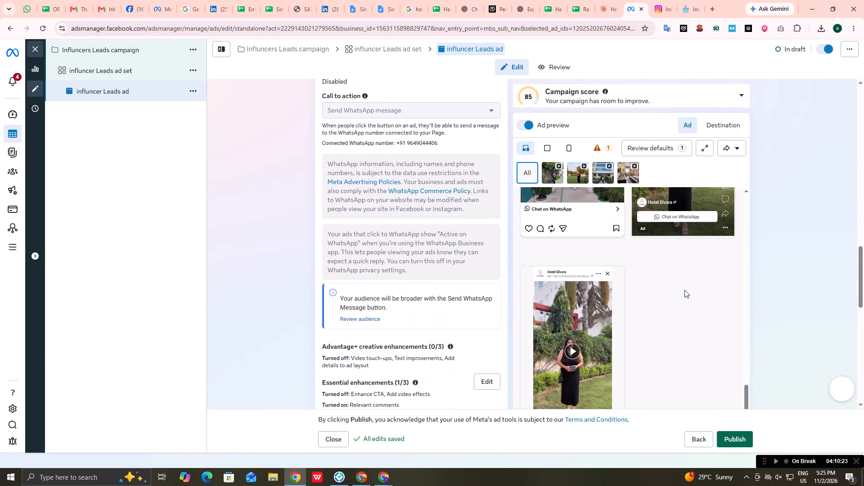
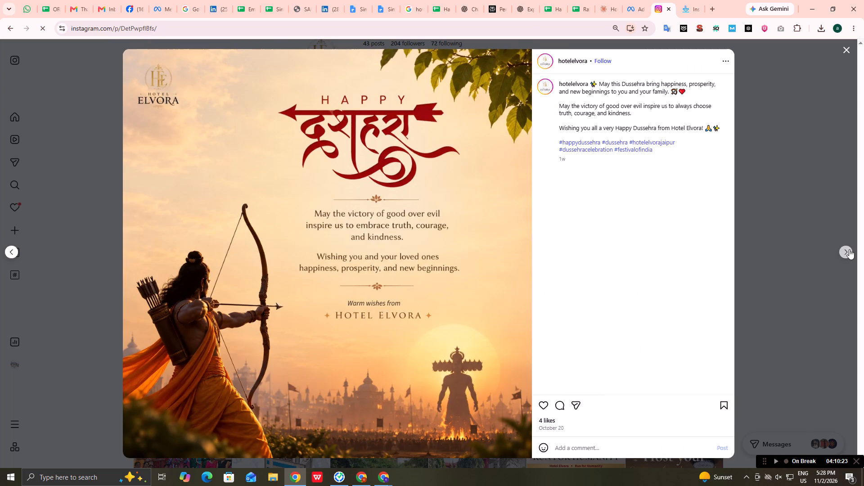
# Check the captions of Hotel Elvora's Instagram posts through to the grannyjaipur reel, close the post, and return to the influncer Leads ad.
pyautogui.click(849, 249)
pyautogui.click(849, 249)
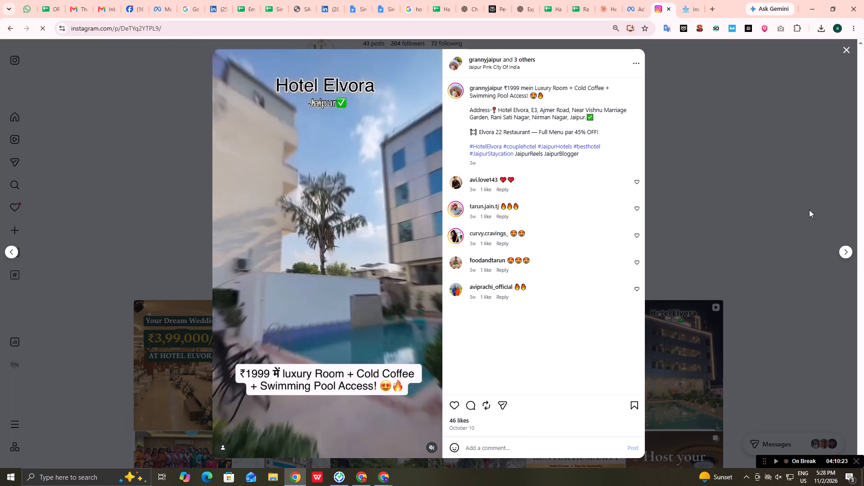
pyautogui.click(809, 210)
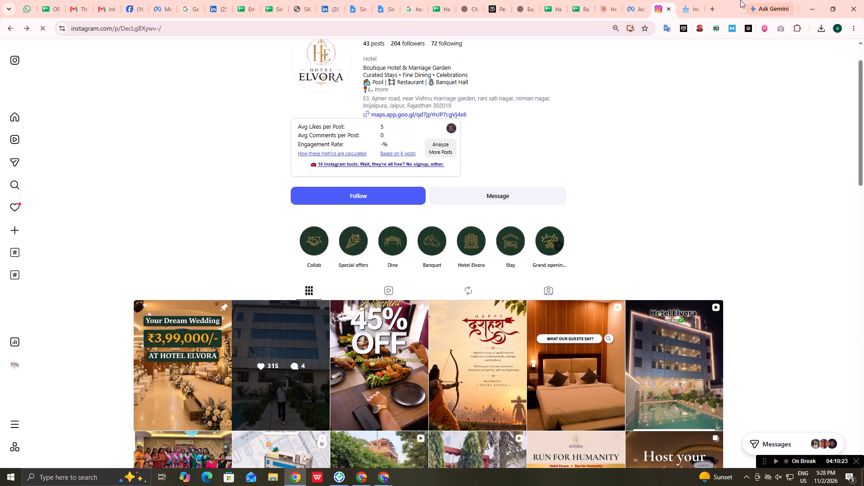
pyautogui.click(624, 0)
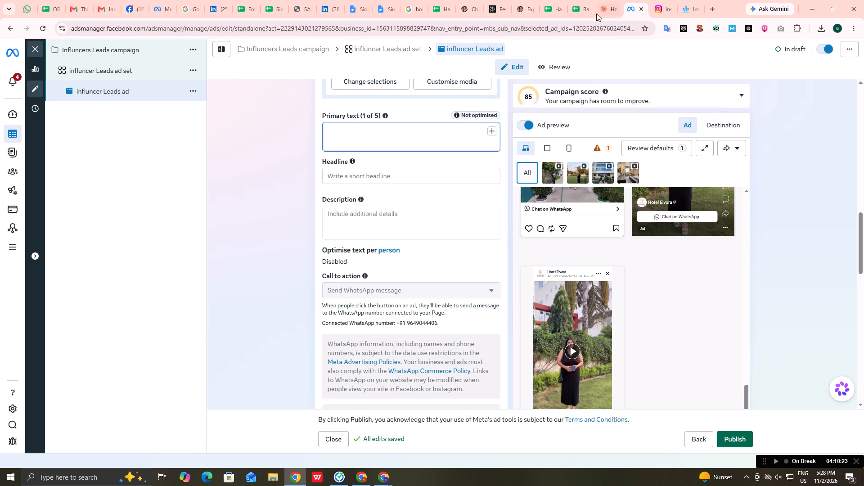
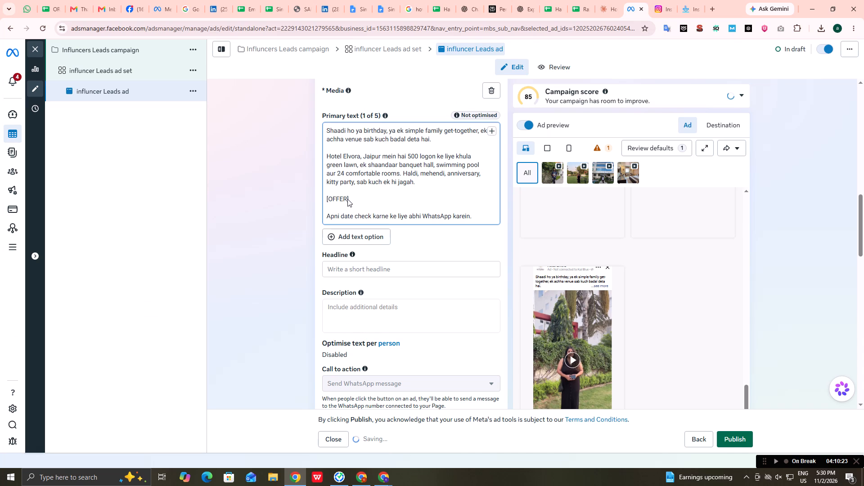
# Check Hotel Elvora's Instagram profile for offer details relevant to the [OFFER] placeholder, and return to the ad.
pyautogui.click(347, 199)
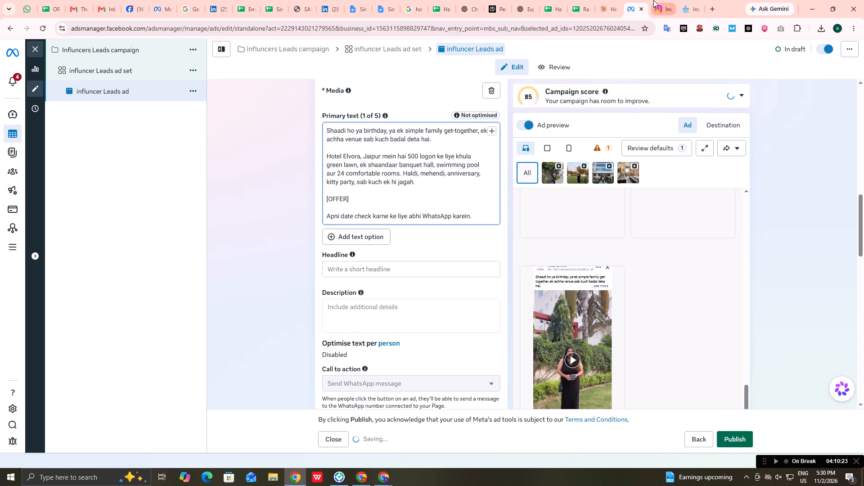
pyautogui.click(657, 0)
pyautogui.click(645, 5)
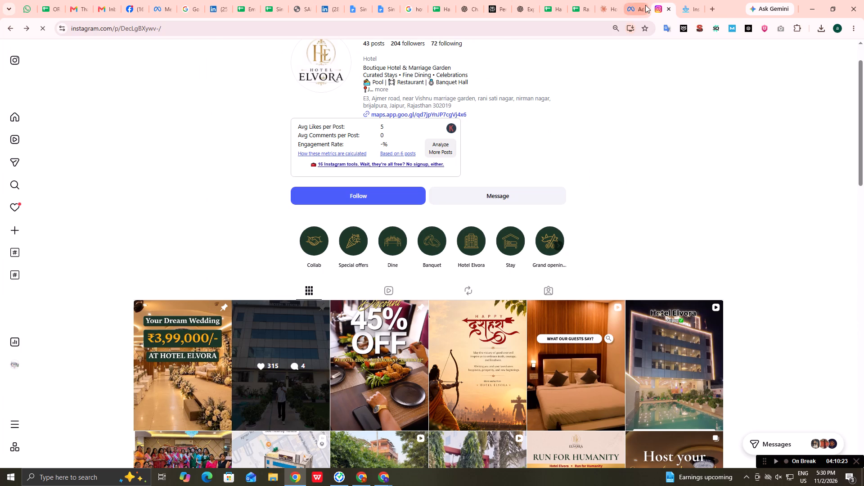
pyautogui.click(345, 198)
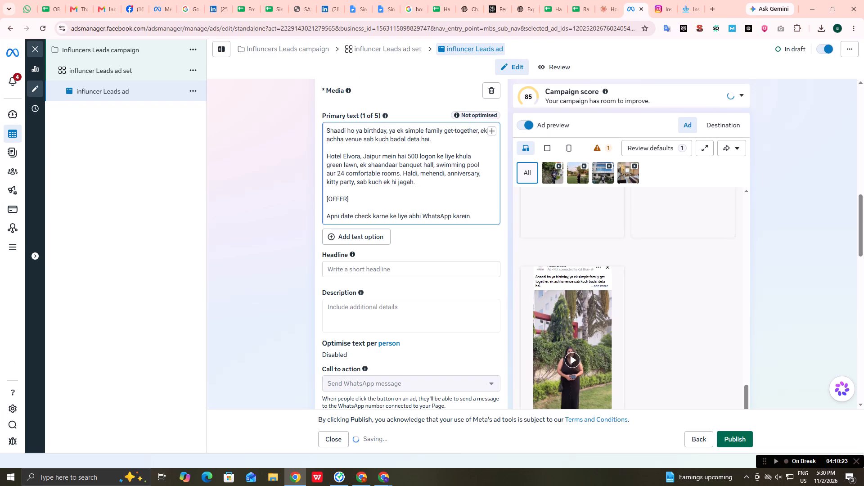
pyautogui.click(346, 199)
pyautogui.click(657, 0)
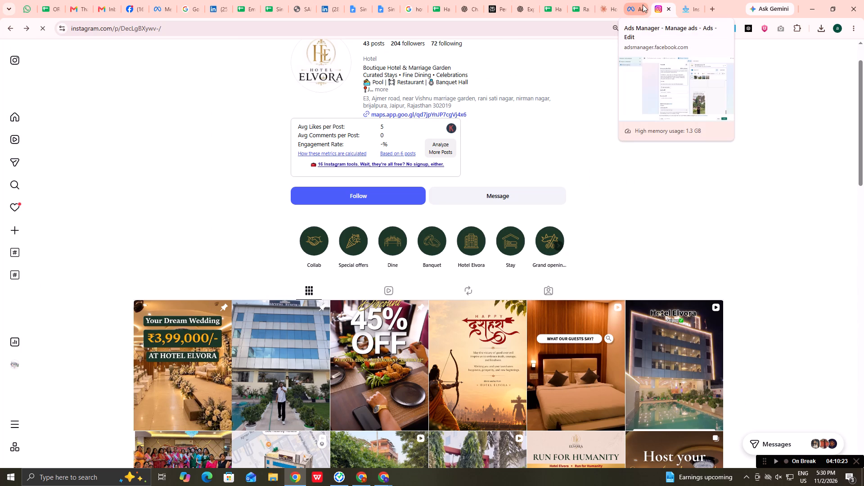
pyautogui.click(643, 4)
# Place the text cursor in the [OFFER] placeholder line of the ad's primary text.
pyautogui.doubleClick(350, 184)
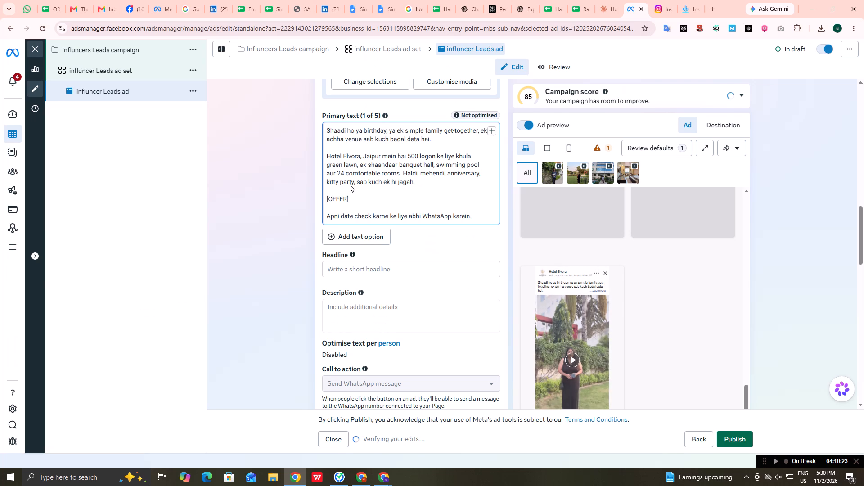
pyautogui.scroll(-3, 352, 214)
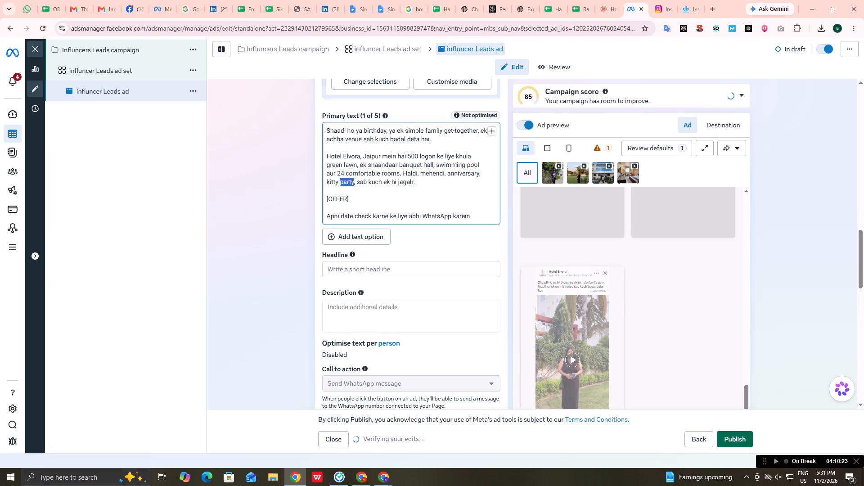
pyautogui.click(346, 198)
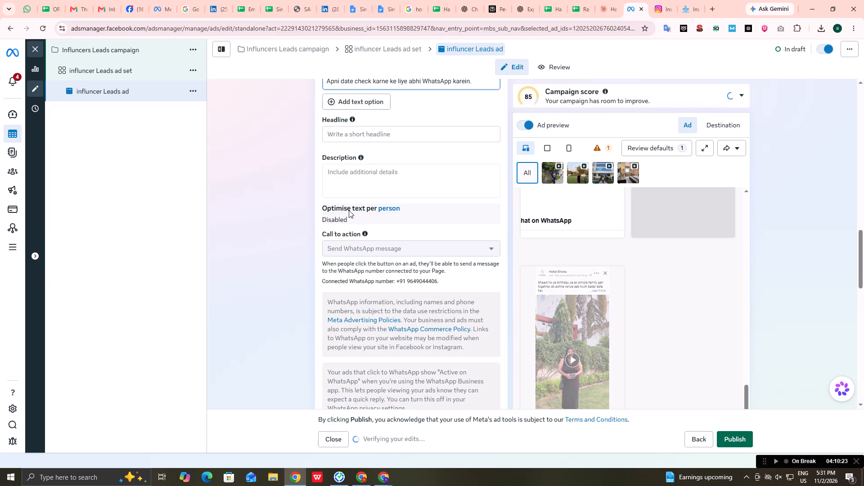
pyautogui.scroll(3, 409, 199)
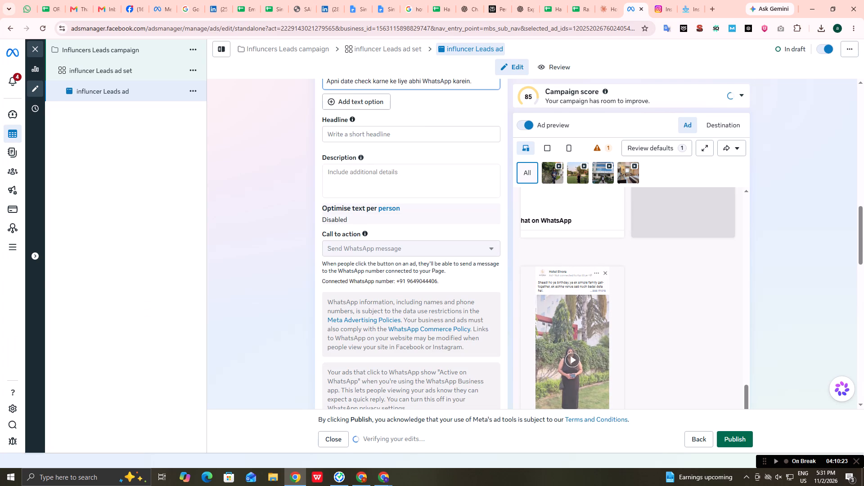
pyautogui.scroll(1, 380, 170)
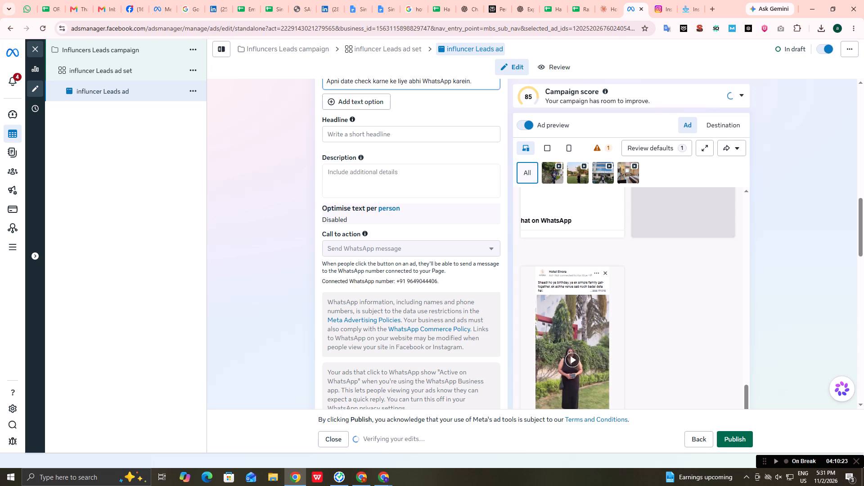
pyautogui.scroll(1, 346, 146)
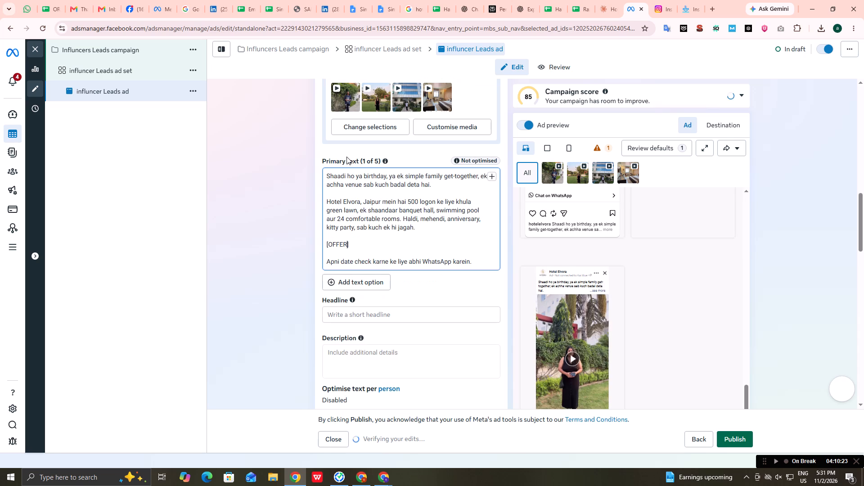
pyautogui.scroll(1, 355, 180)
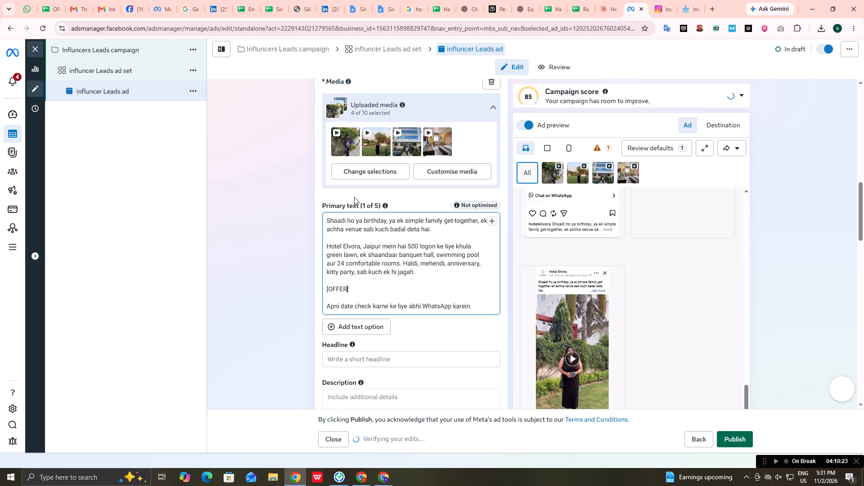
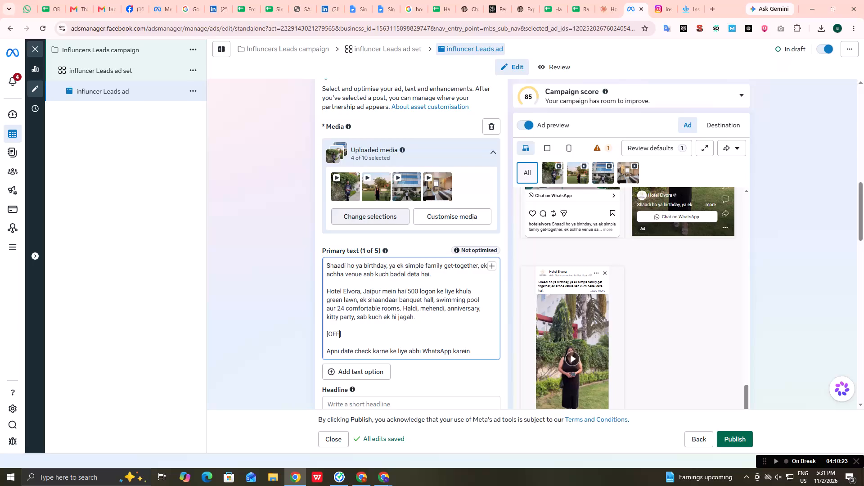
# Clear the text inside the square brackets in the ad's primary text and consult Hotel Elvora's Instagram profile for the replacement wording.
pyautogui.press('BackSpace')
pyautogui.press('BackSpace')
pyautogui.click(667, 0)
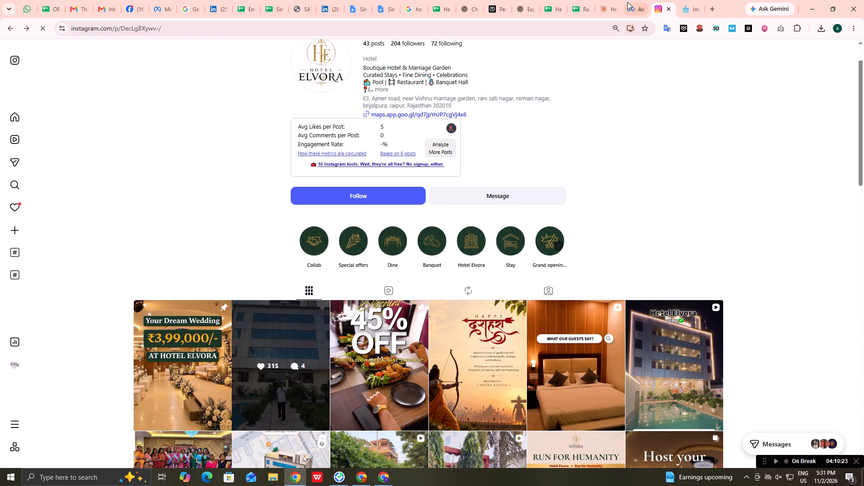
pyautogui.click(626, 1)
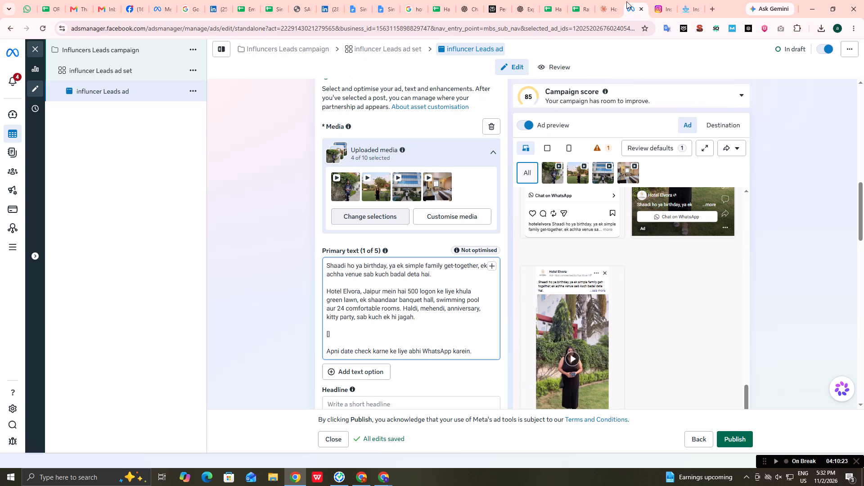
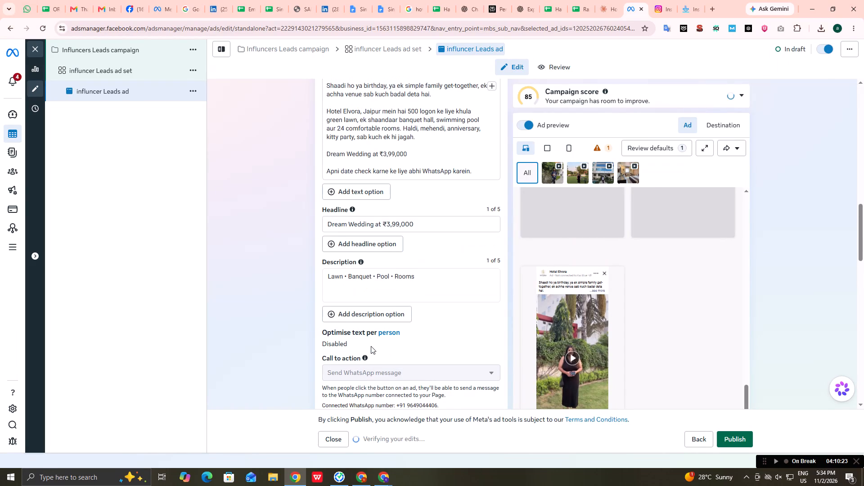
# Open the media customisation settings for the ad's uploaded videos.
pyautogui.scroll(2, 371, 346)
pyautogui.scroll(2, 391, 146)
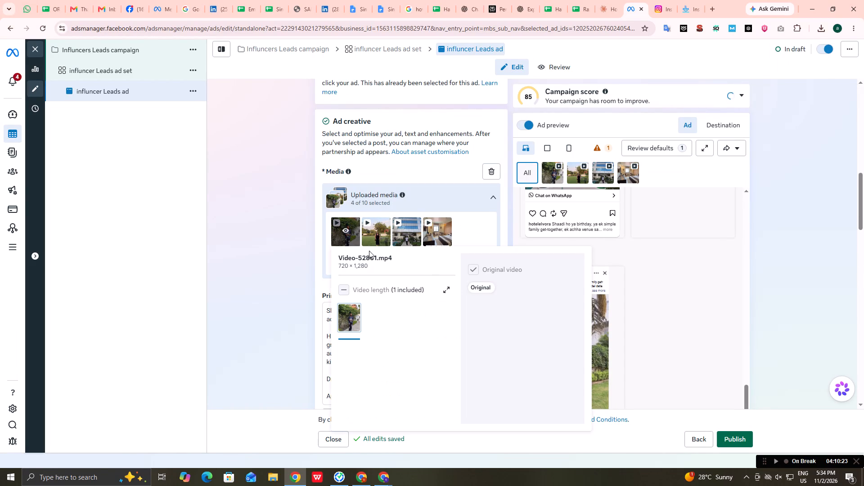
pyautogui.click(345, 234)
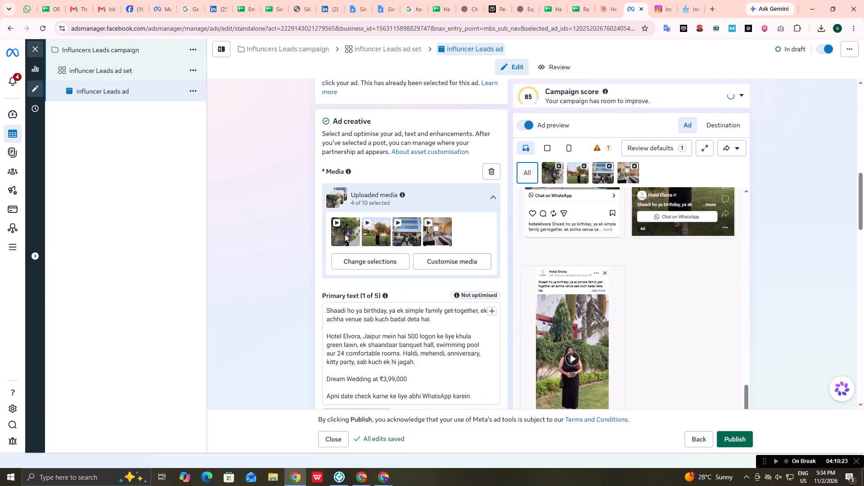
pyautogui.click(446, 260)
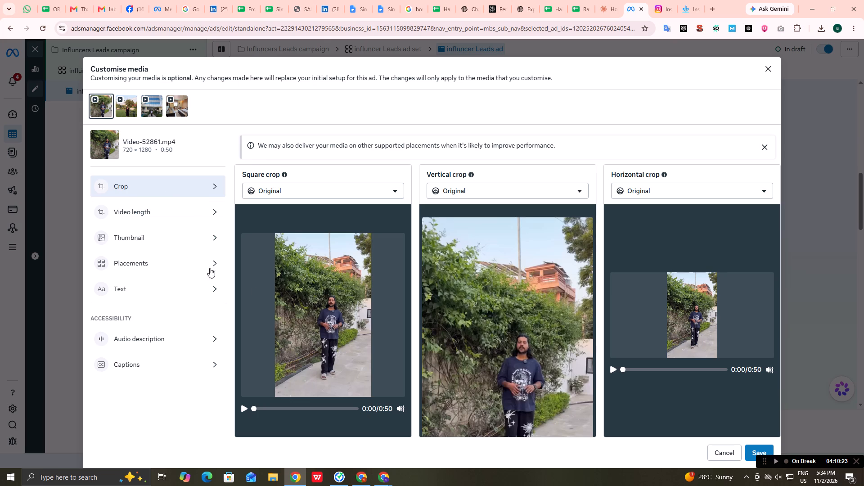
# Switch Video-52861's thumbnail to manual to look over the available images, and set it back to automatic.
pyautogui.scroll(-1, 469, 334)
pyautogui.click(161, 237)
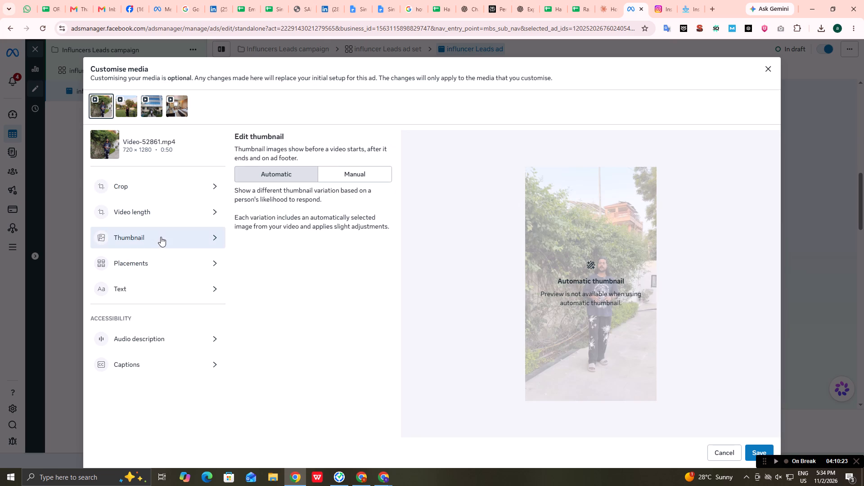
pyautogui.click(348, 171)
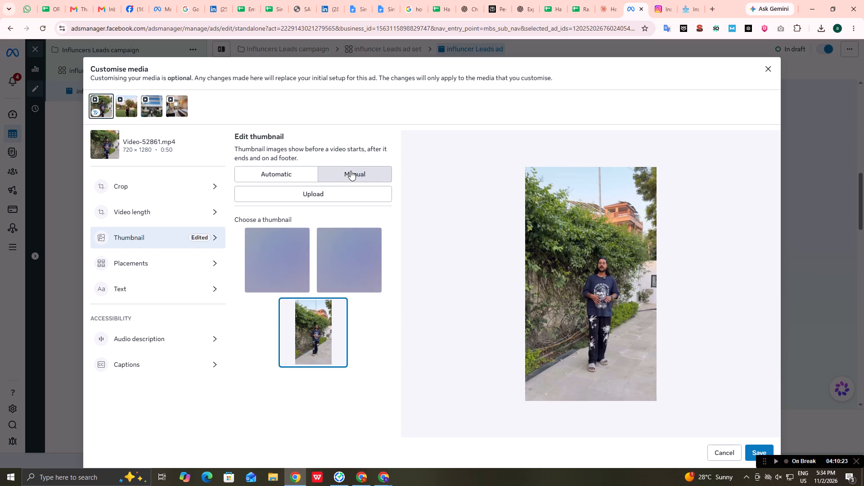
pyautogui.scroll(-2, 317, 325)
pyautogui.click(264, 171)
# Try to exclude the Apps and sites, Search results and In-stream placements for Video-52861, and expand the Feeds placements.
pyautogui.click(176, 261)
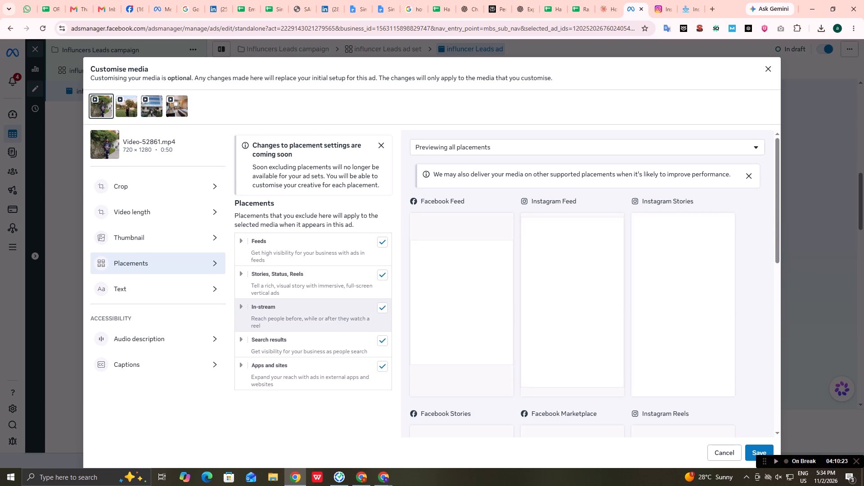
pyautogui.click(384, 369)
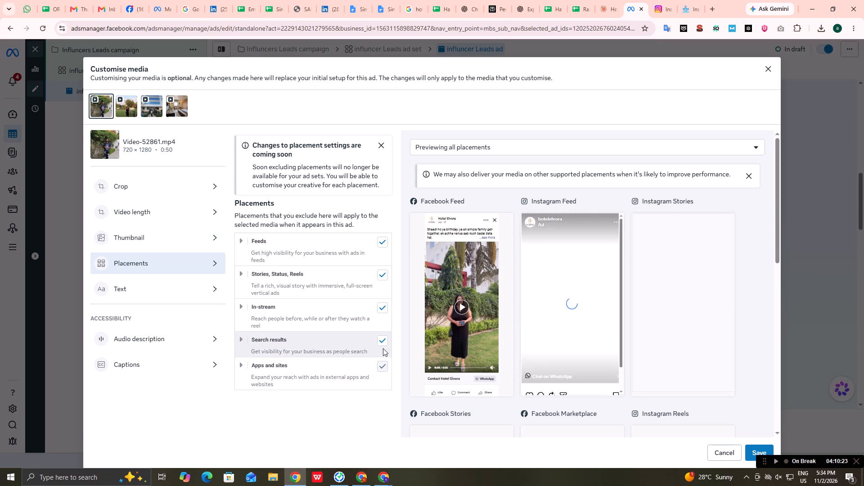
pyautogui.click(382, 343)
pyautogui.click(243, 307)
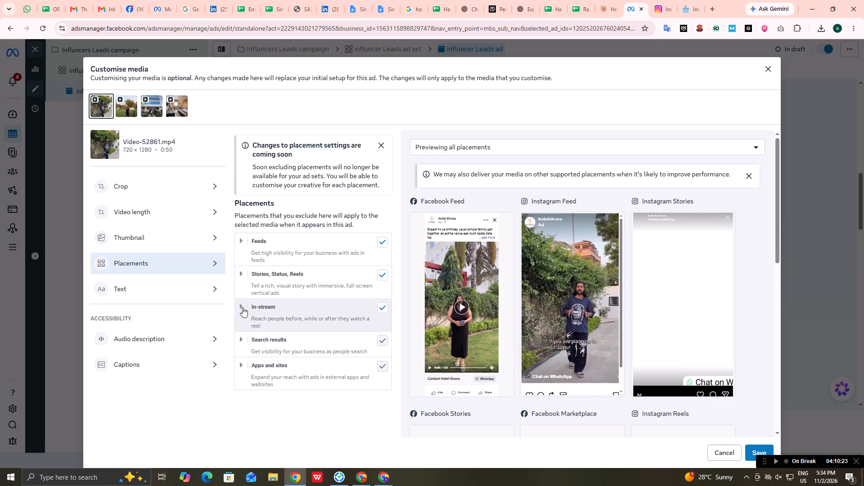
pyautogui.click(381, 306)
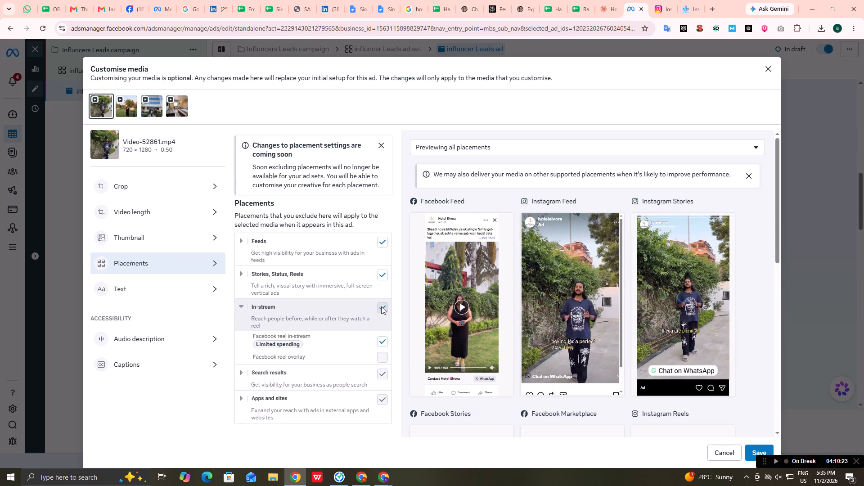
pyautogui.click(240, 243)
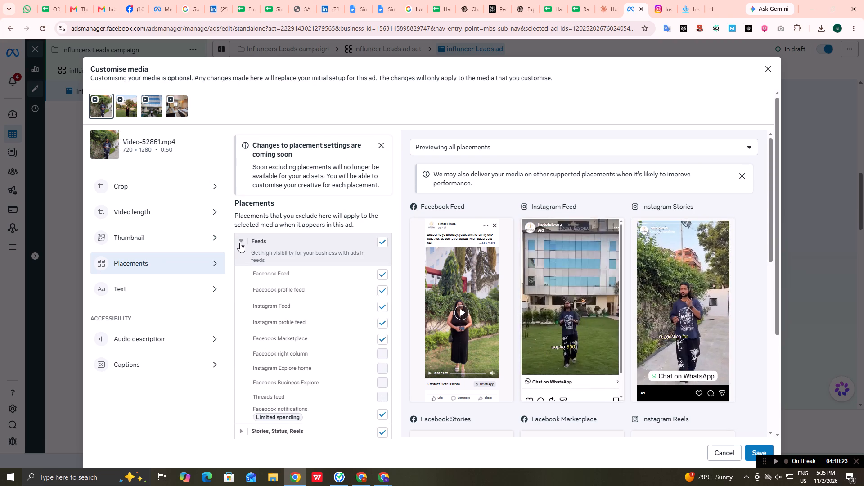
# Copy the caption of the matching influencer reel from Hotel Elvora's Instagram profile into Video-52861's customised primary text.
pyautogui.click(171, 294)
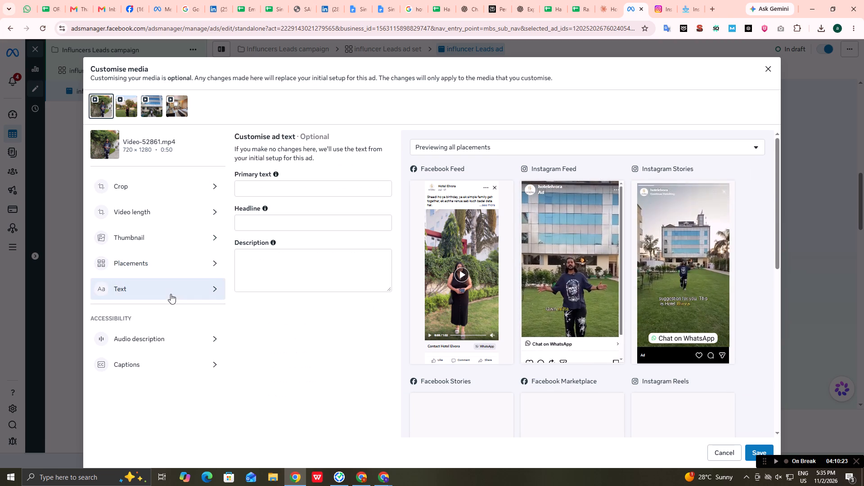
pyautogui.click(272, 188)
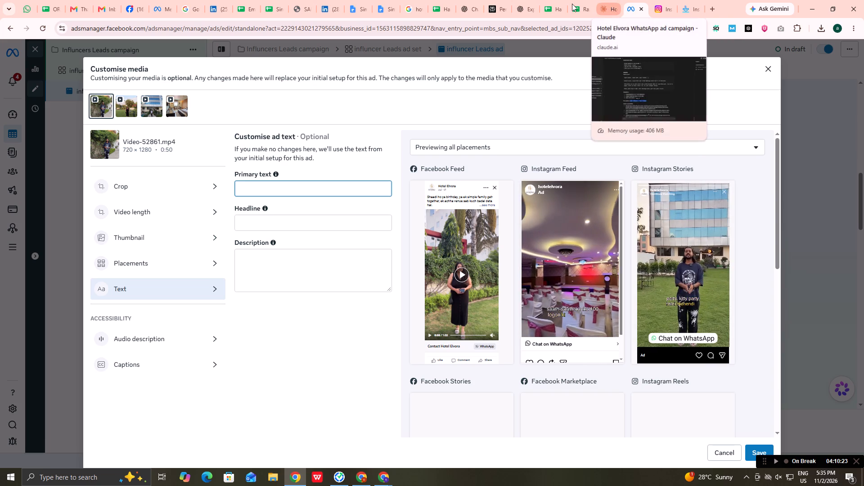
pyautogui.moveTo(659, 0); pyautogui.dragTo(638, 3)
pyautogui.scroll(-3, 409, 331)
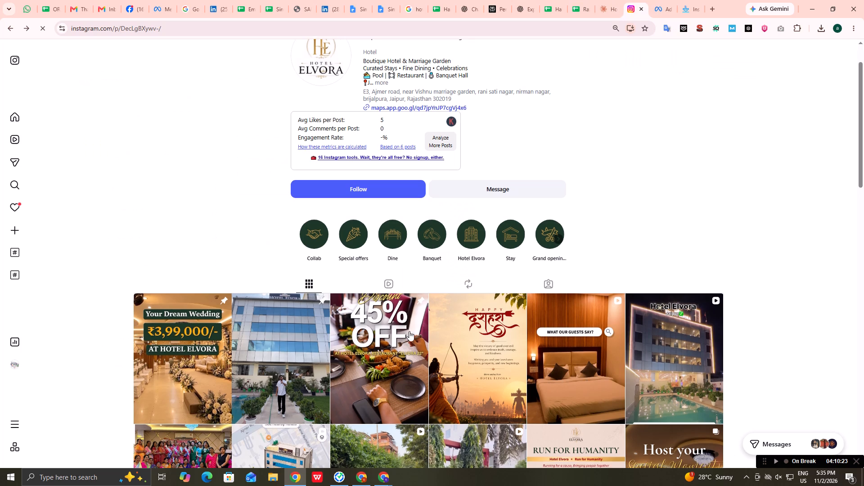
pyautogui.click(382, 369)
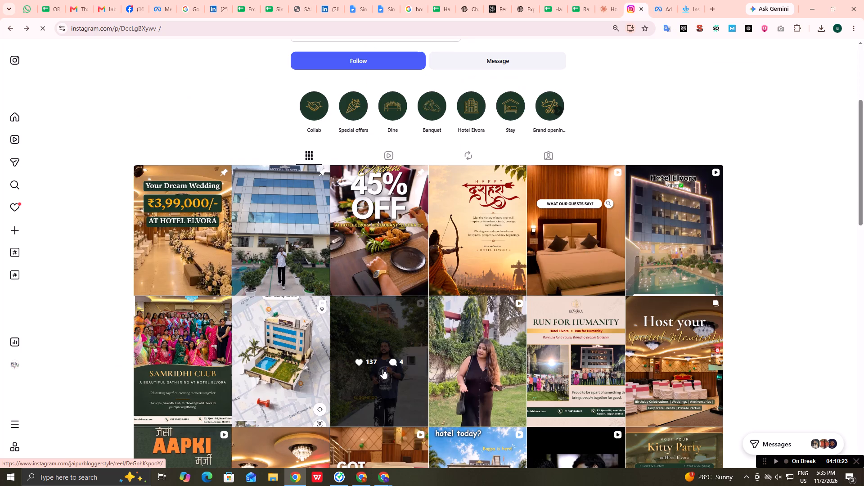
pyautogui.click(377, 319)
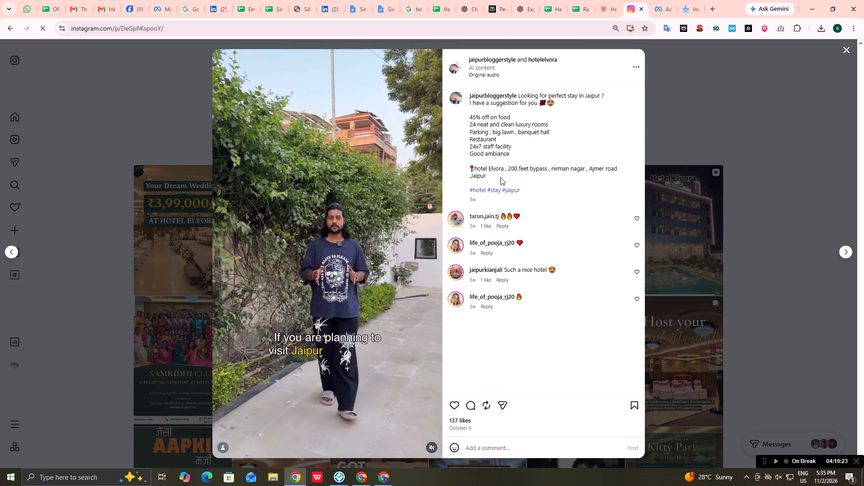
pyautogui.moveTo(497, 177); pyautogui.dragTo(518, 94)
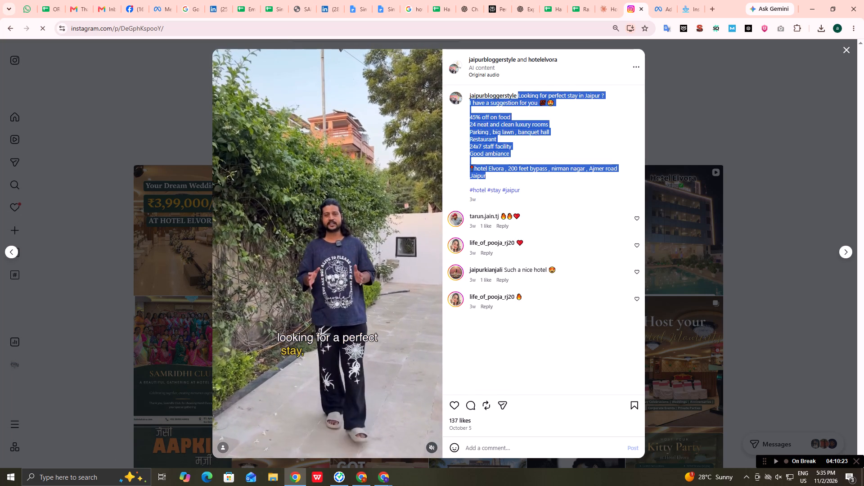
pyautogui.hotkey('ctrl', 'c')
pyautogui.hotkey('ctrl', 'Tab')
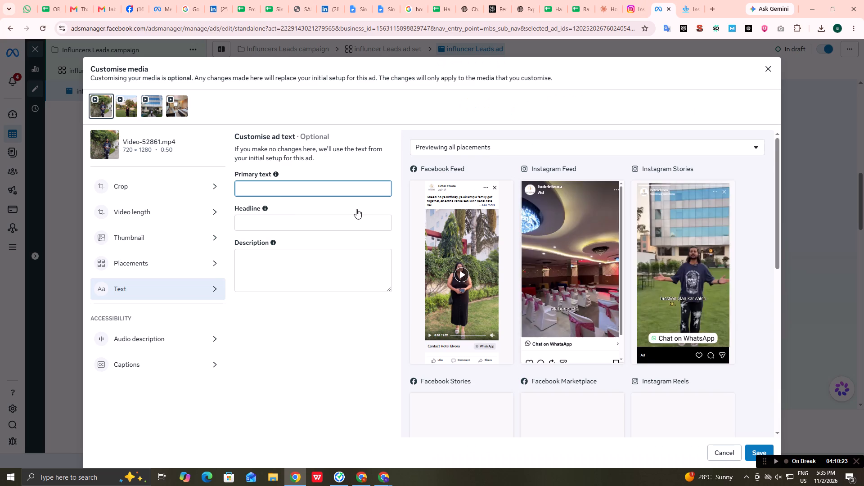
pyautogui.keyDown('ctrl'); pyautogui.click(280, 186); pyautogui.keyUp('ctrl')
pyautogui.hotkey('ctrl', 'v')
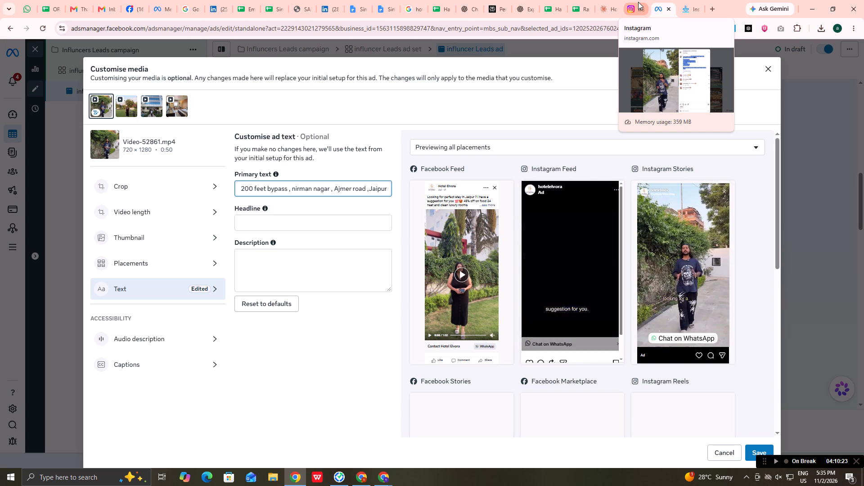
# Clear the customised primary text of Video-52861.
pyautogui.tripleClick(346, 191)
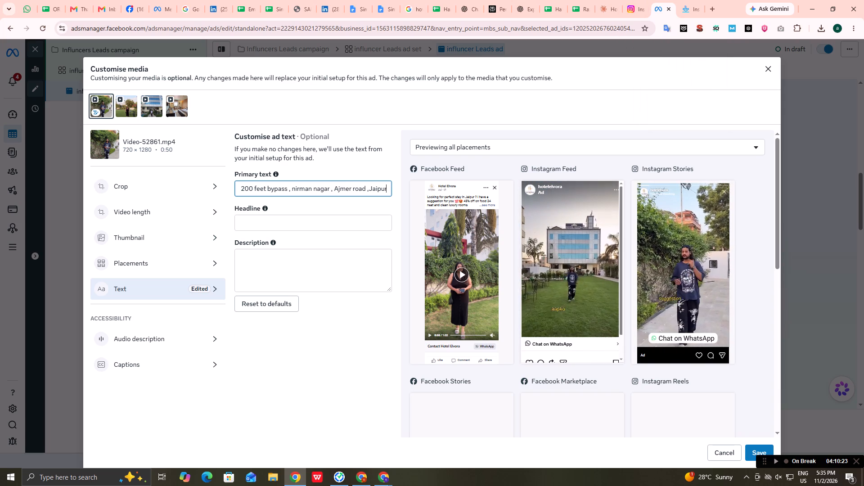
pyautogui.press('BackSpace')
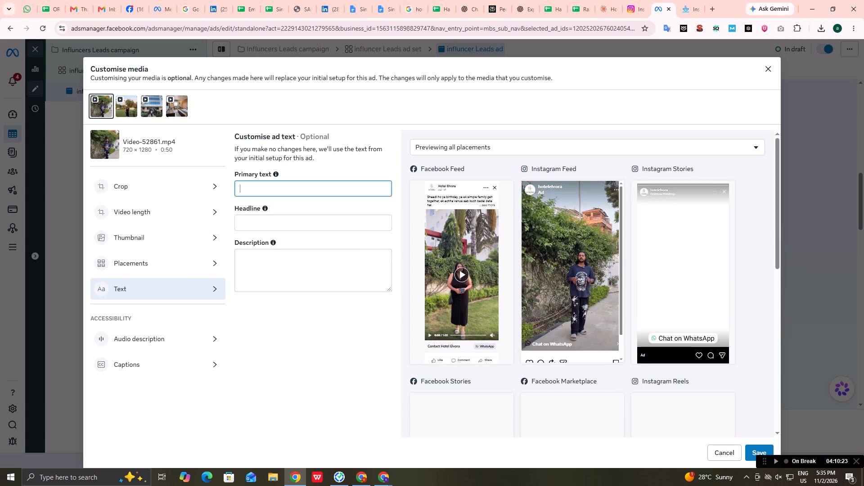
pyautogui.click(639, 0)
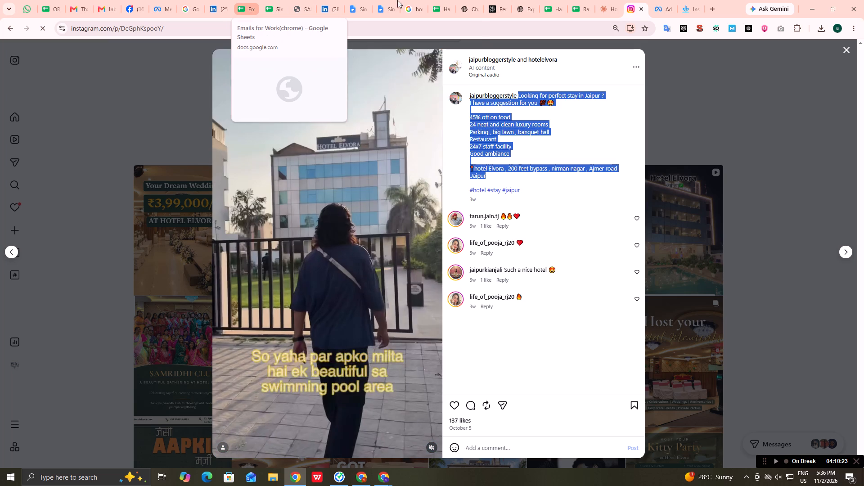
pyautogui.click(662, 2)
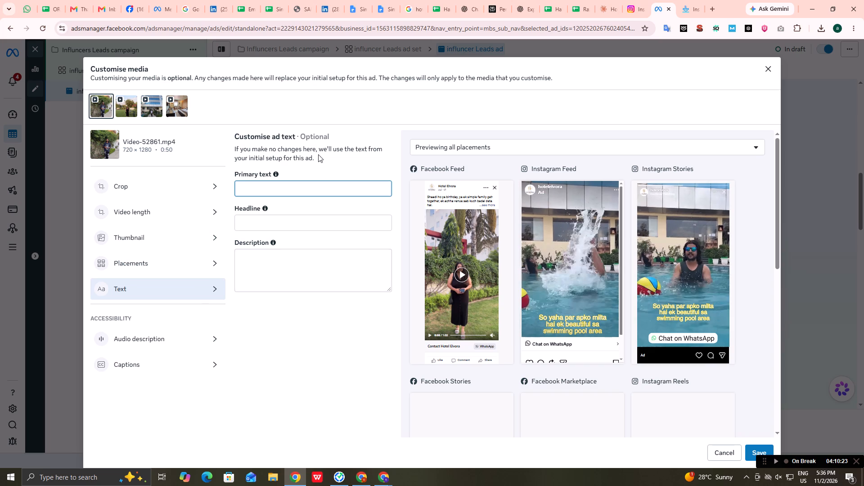
# Check the placement previews in the media customisation and save it.
pyautogui.scroll(-1, 334, 256)
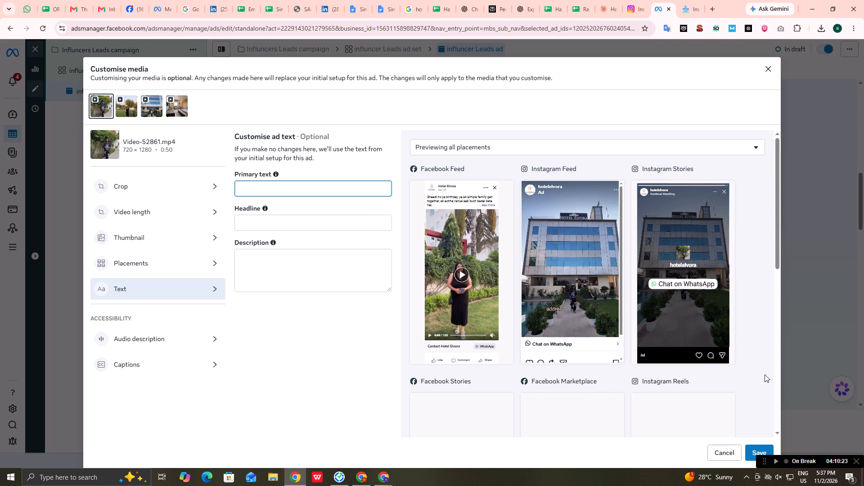
pyautogui.scroll(-1, 765, 374)
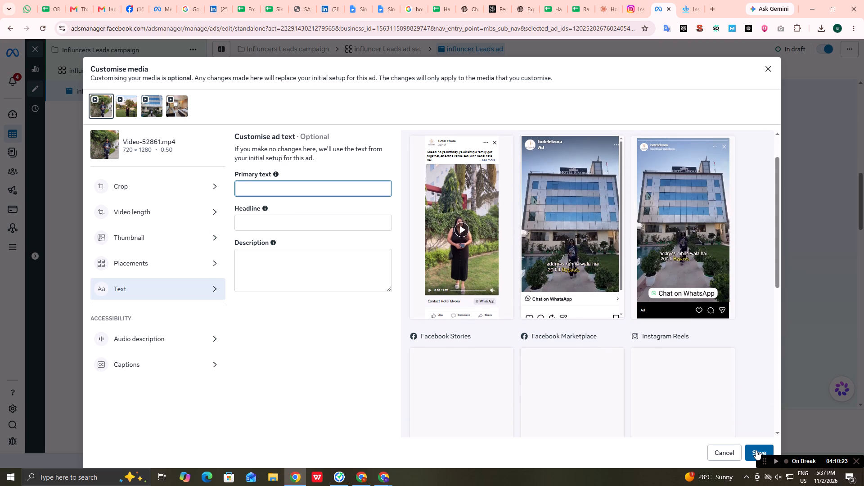
pyautogui.click(756, 450)
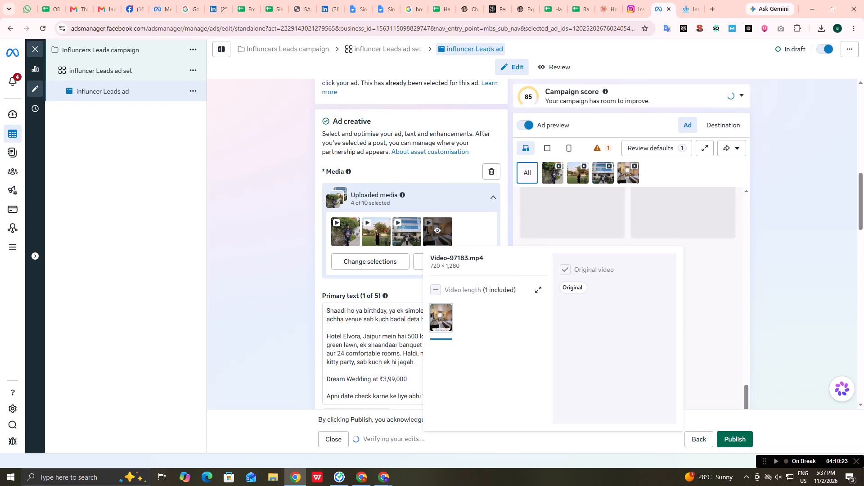
# Review the ad's text, call to action, enhancements, conversation template and tracking settings, along with the verification notice.
pyautogui.scroll(-2, 347, 377)
pyautogui.scroll(-1, 231, 323)
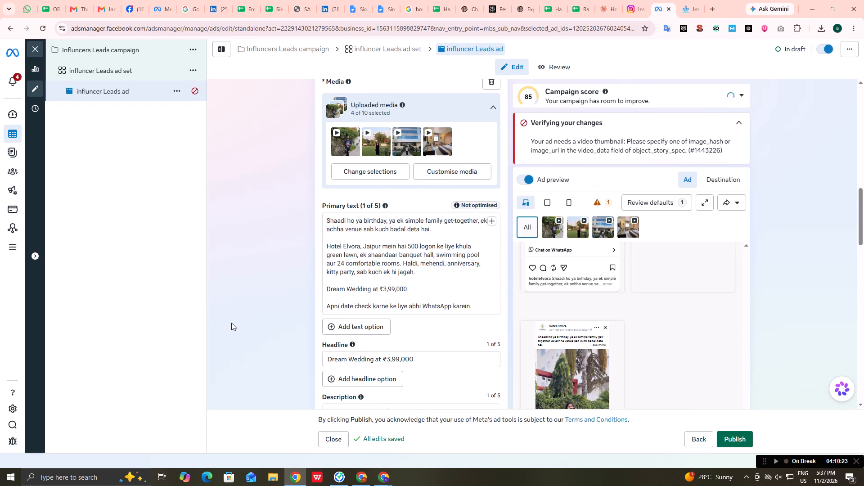
pyautogui.scroll(-2, 231, 323)
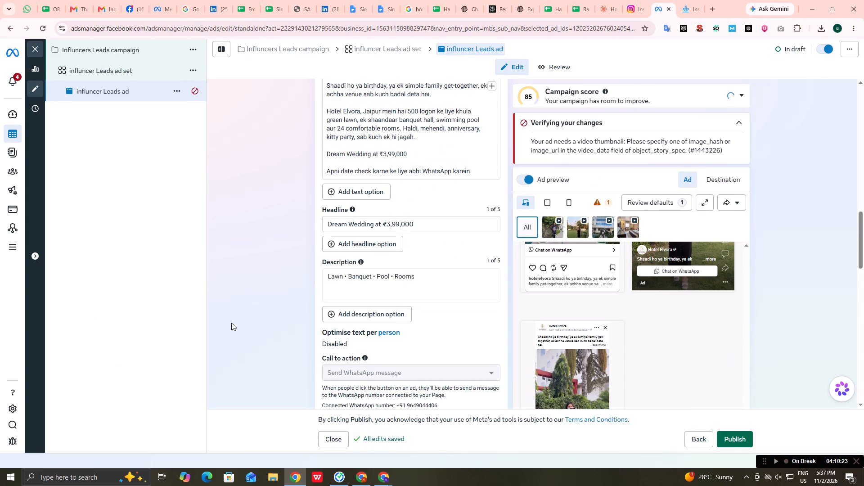
pyautogui.scroll(-2, 232, 322)
pyautogui.scroll(-2, 378, 334)
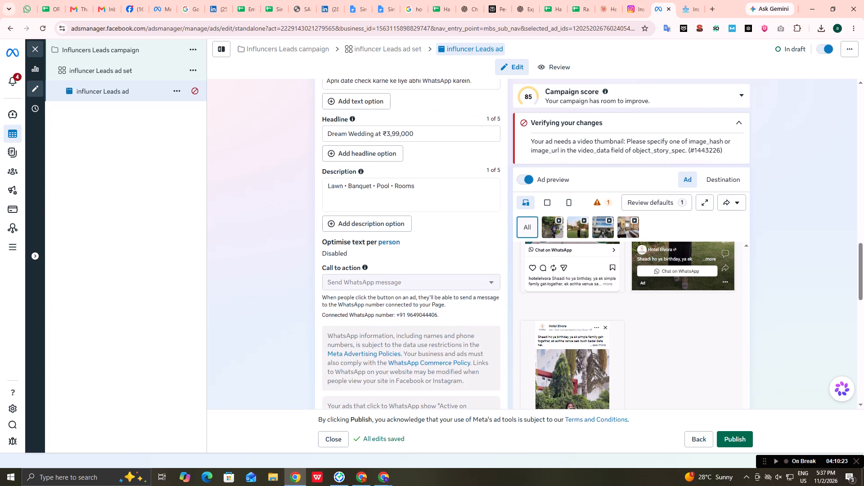
pyautogui.scroll(-3, 378, 334)
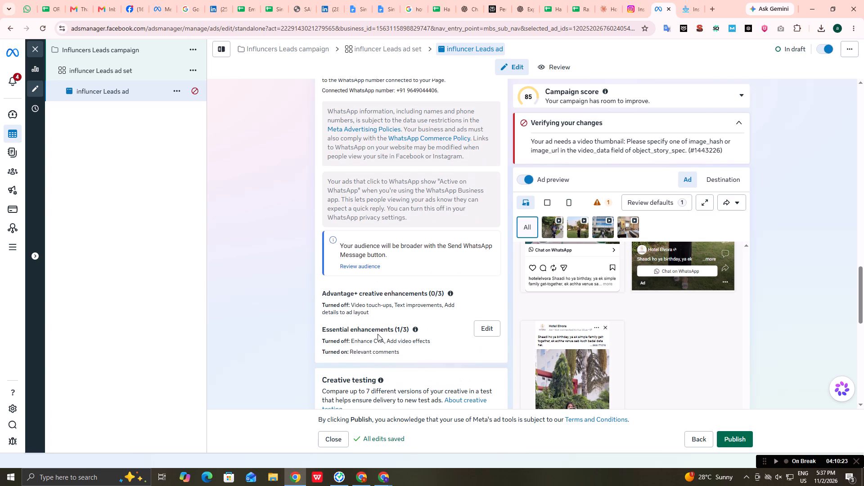
pyautogui.scroll(-2, 378, 334)
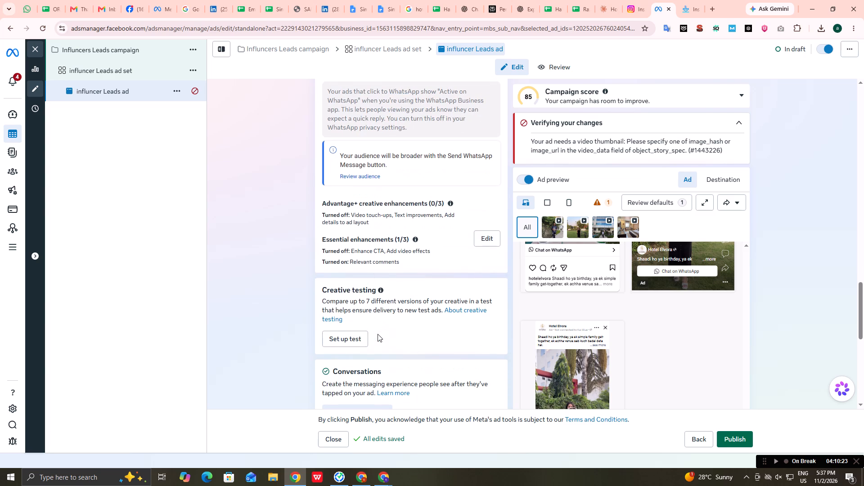
pyautogui.scroll(-4, 378, 334)
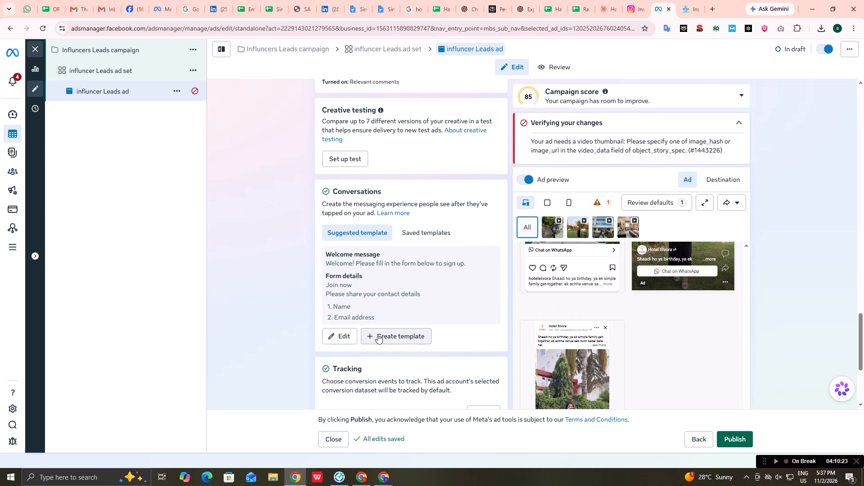
pyautogui.scroll(-1, 378, 334)
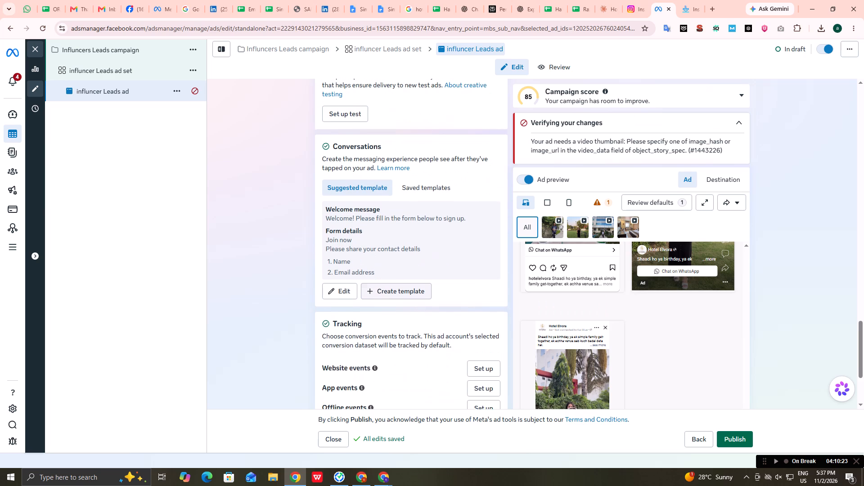
pyautogui.scroll(-1, 378, 334)
pyautogui.scroll(1, 378, 334)
pyautogui.scroll(-2, 378, 334)
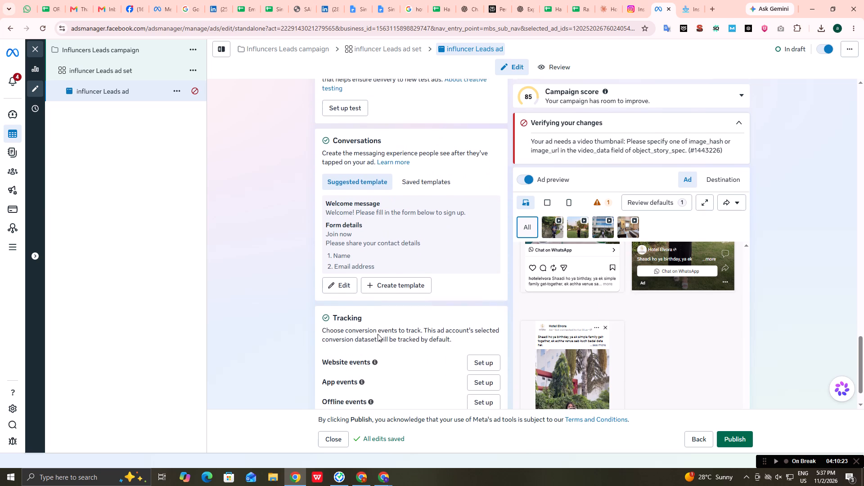
pyautogui.scroll(-4, 378, 334)
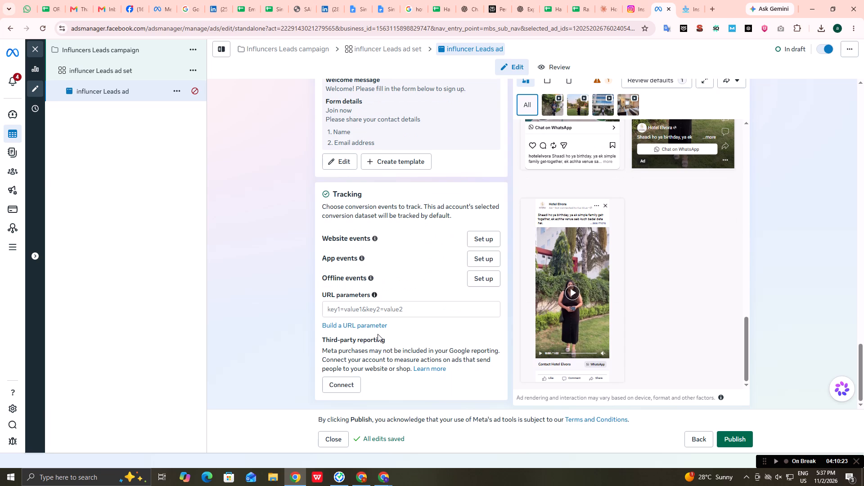
pyautogui.scroll(3, 677, 153)
pyautogui.scroll(2, 664, 83)
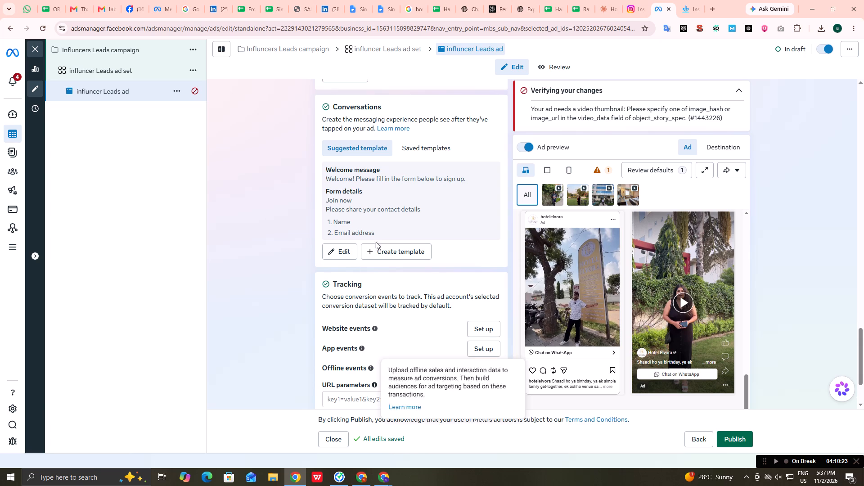
pyautogui.scroll(-1, 388, 321)
pyautogui.scroll(4, 388, 321)
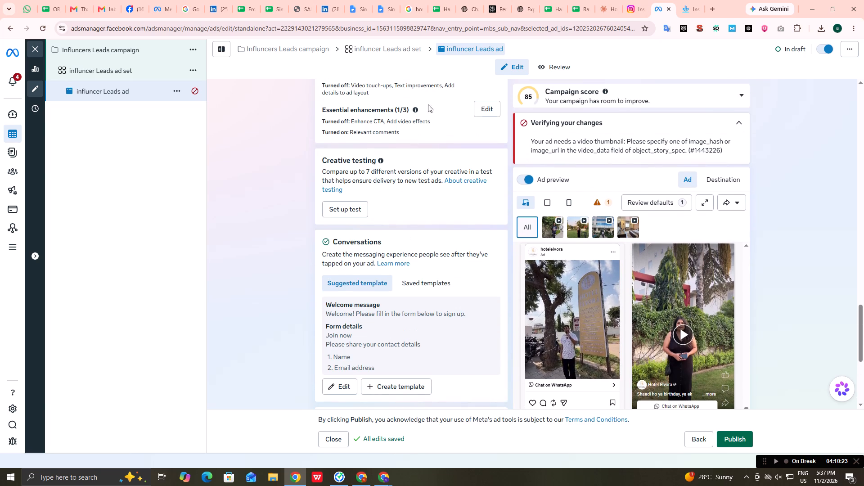
pyautogui.scroll(4, 403, 174)
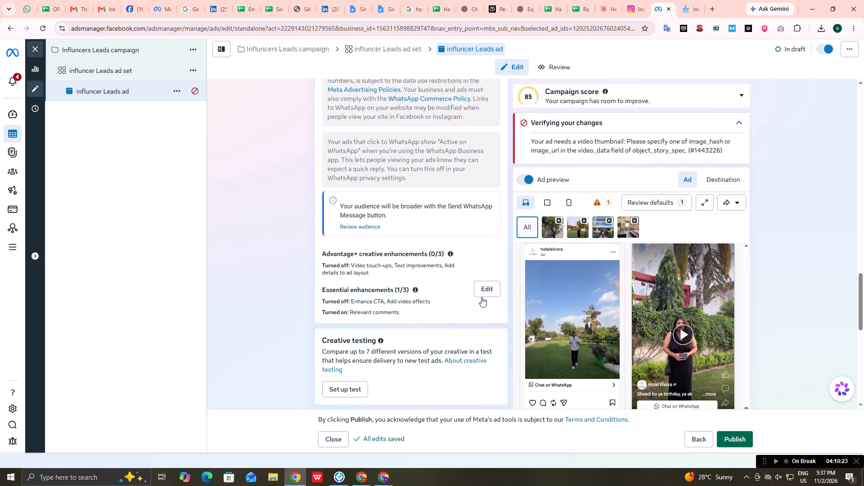
# Reopen the media customisation and set Video-52861's thumbnail manually to the plain video frame instead of an AI-generated image.
pyautogui.scroll(6, 415, 239)
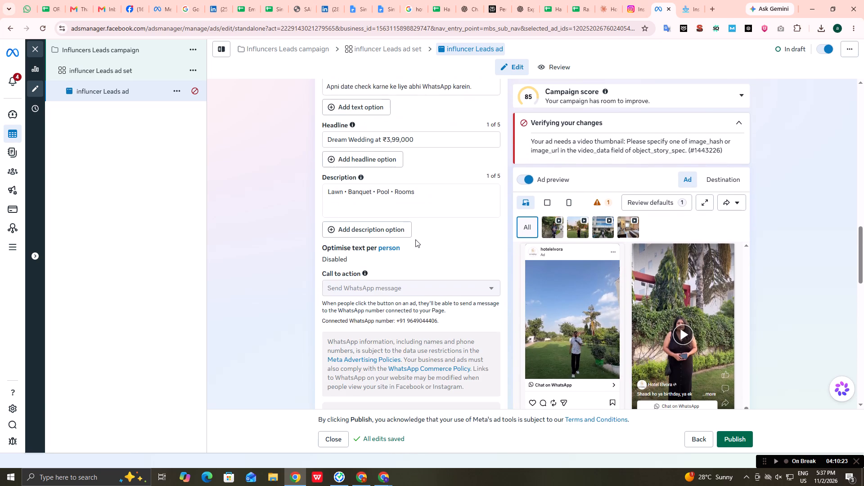
pyautogui.scroll(8, 415, 239)
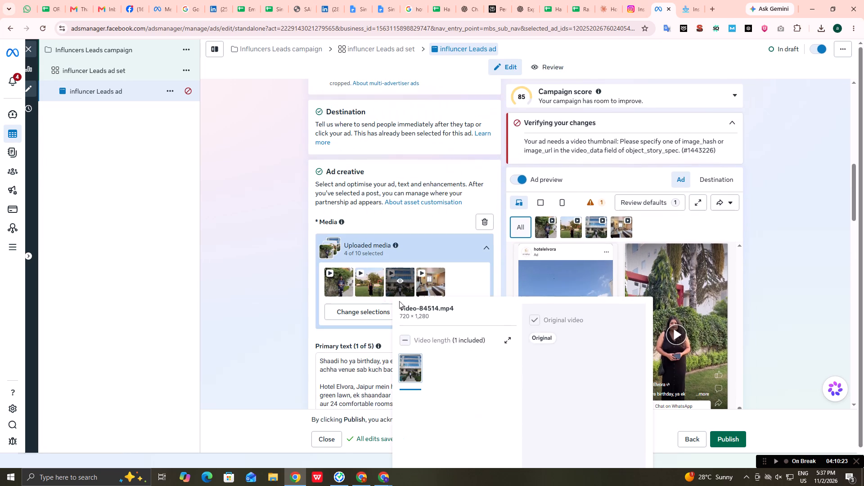
pyautogui.click(441, 315)
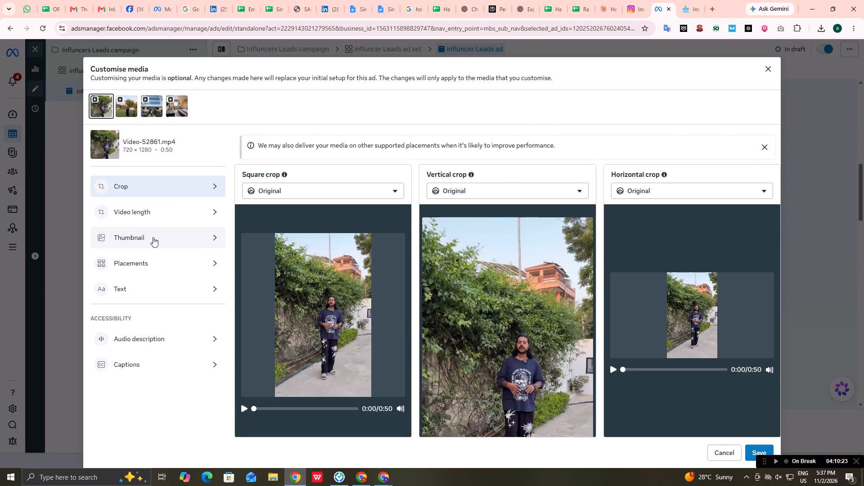
pyautogui.click(153, 237)
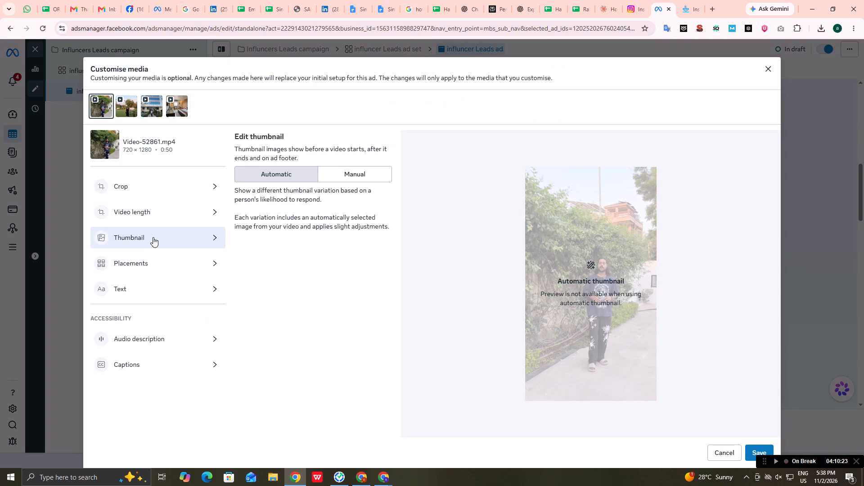
pyautogui.click(340, 176)
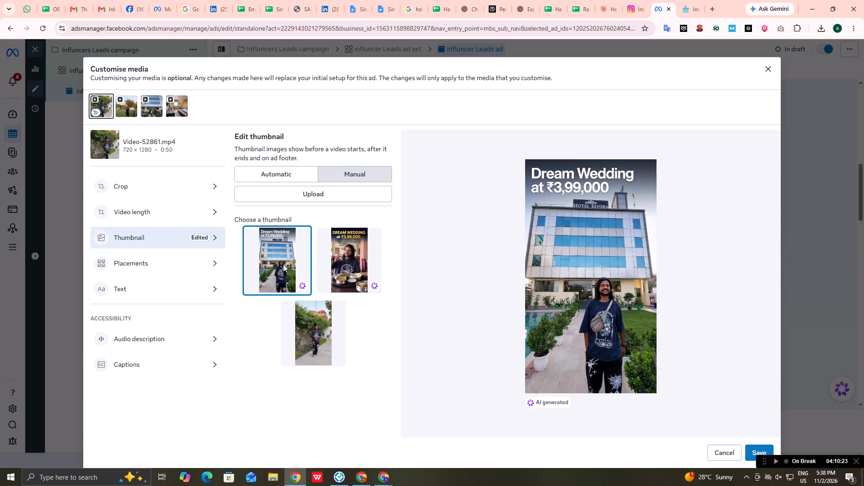
pyautogui.click(310, 343)
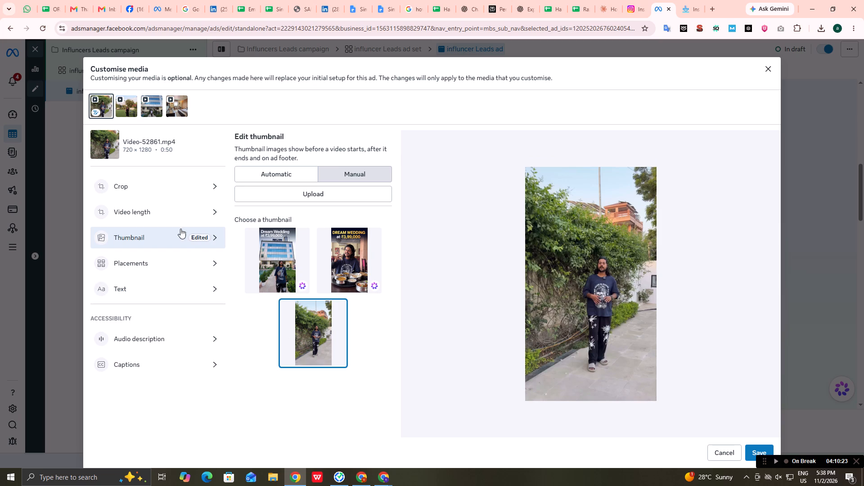
# Set Video-26611's thumbnail manually to the last video frame, showing the woman in black standing on the lawn before the hedge.
pyautogui.click(126, 108)
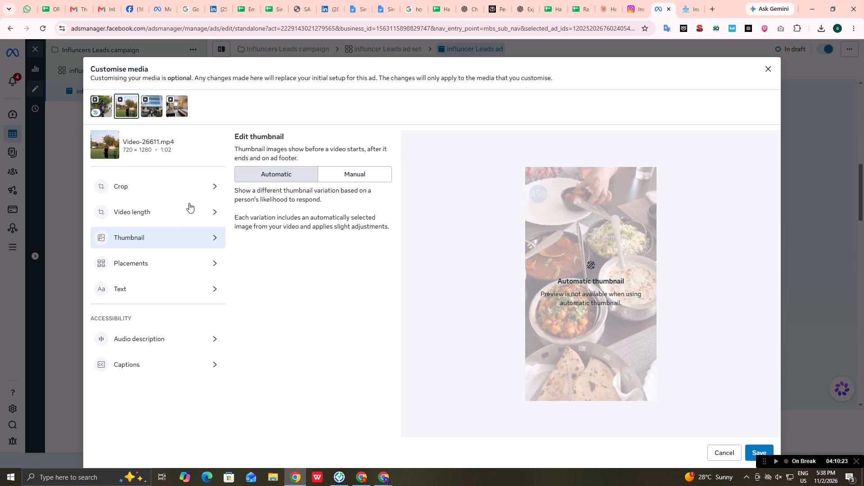
pyautogui.click(349, 177)
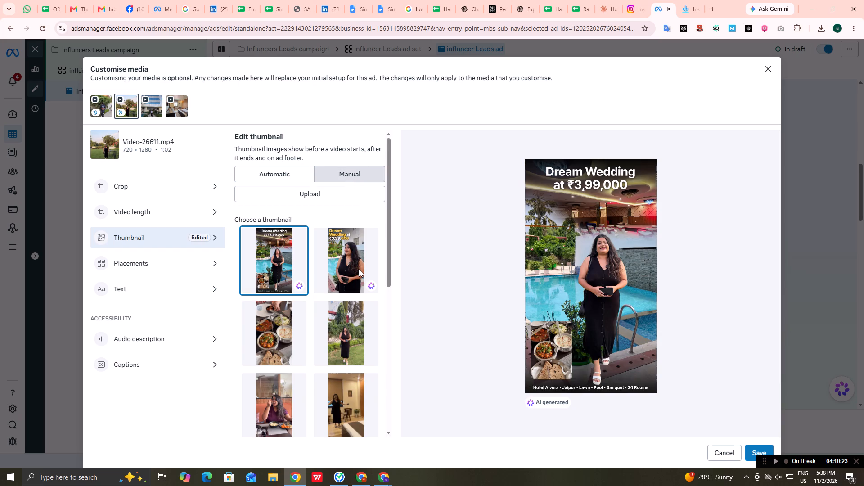
pyautogui.scroll(-1, 359, 269)
pyautogui.scroll(-2, 353, 313)
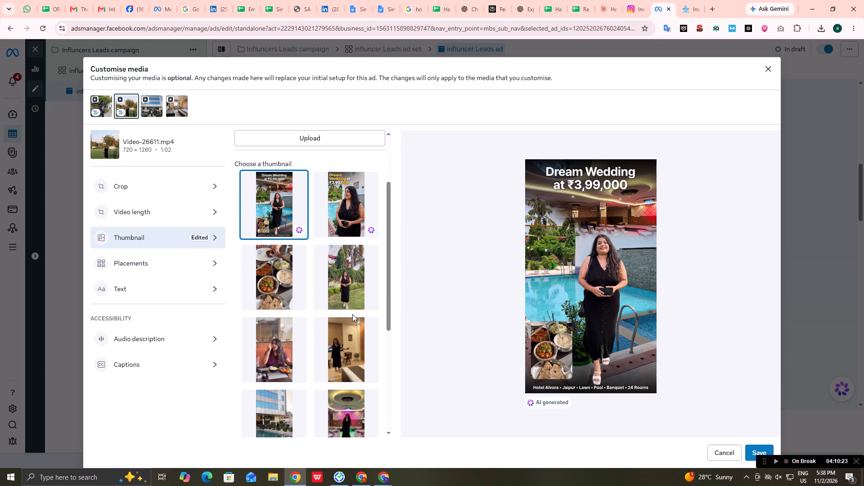
pyautogui.scroll(-1, 352, 314)
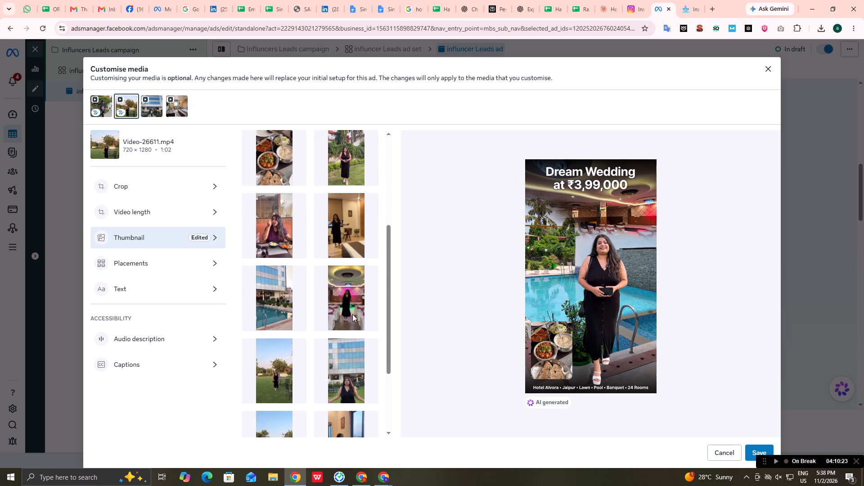
pyautogui.scroll(-1, 352, 314)
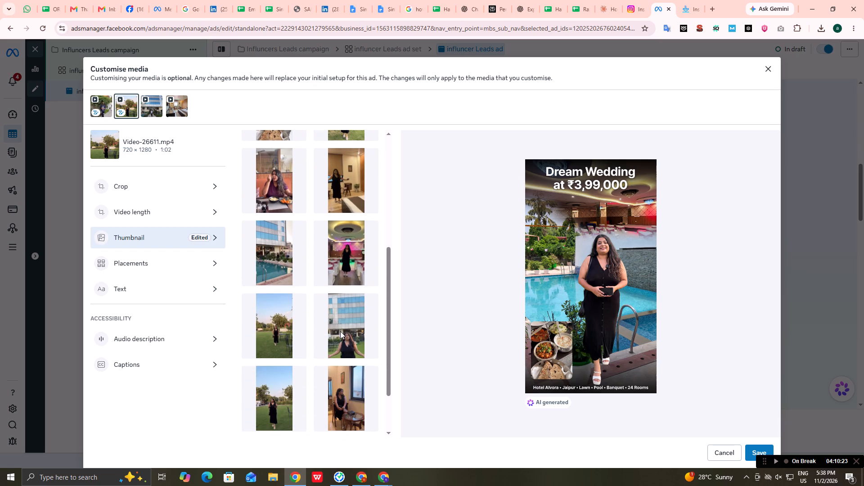
pyautogui.scroll(1, 340, 331)
pyautogui.scroll(-1, 340, 331)
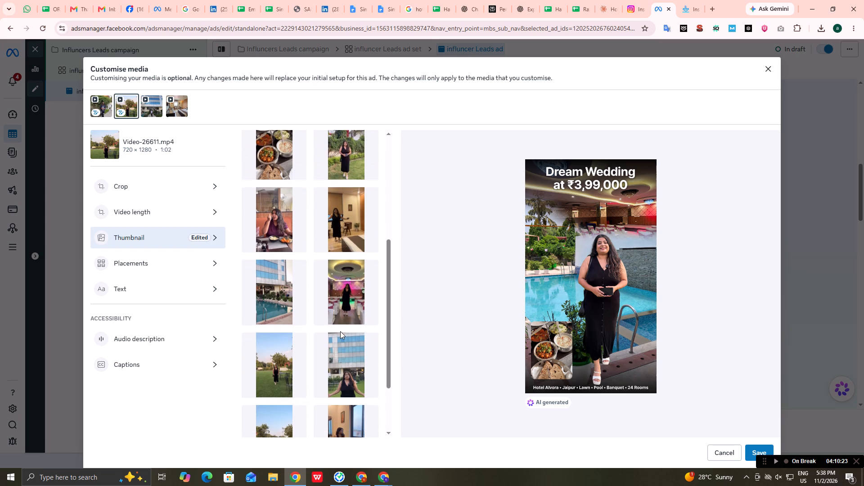
pyautogui.scroll(-1, 340, 331)
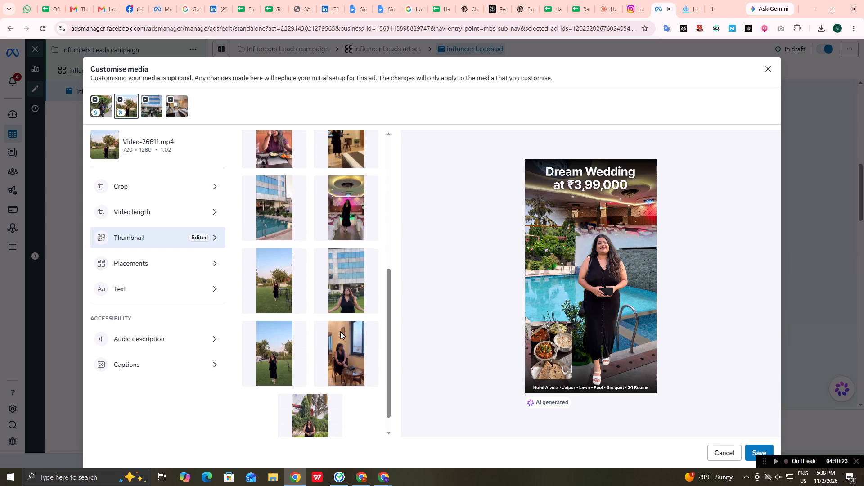
pyautogui.scroll(-1, 340, 331)
pyautogui.click(339, 254)
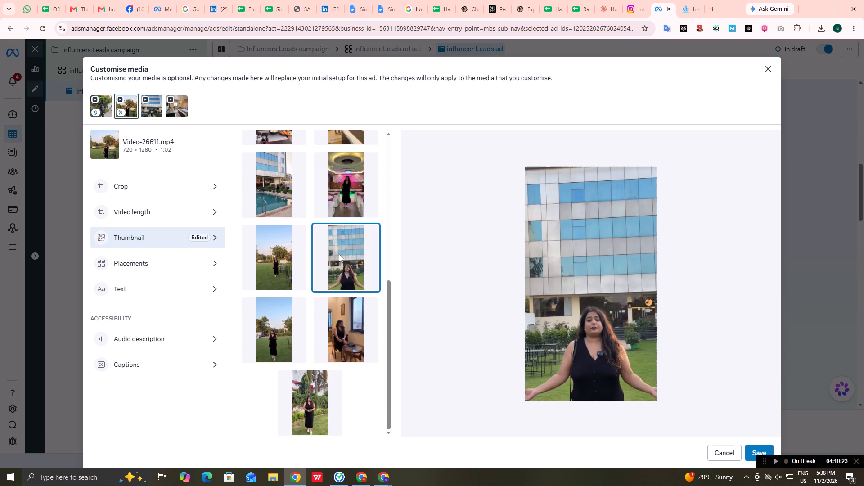
pyautogui.click(305, 409)
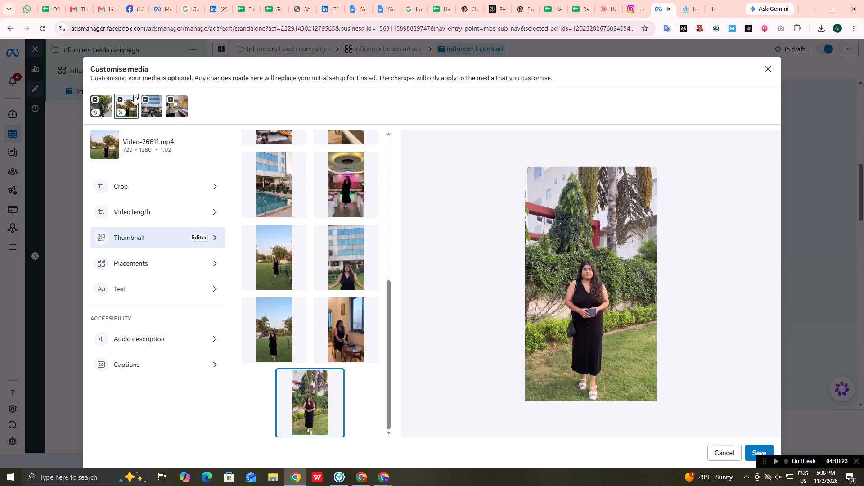
# Set Video-84514's thumbnail manually to the plain video frame of the man walking in front of the hotel.
pyautogui.click(148, 97)
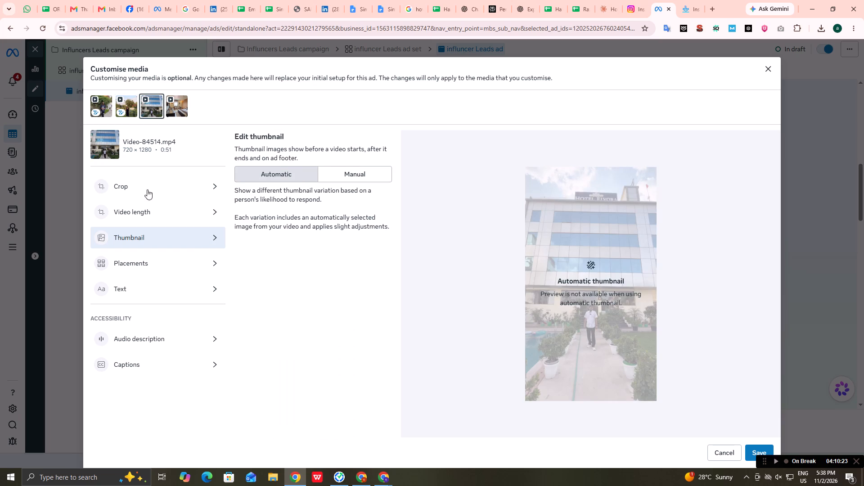
pyautogui.click(340, 175)
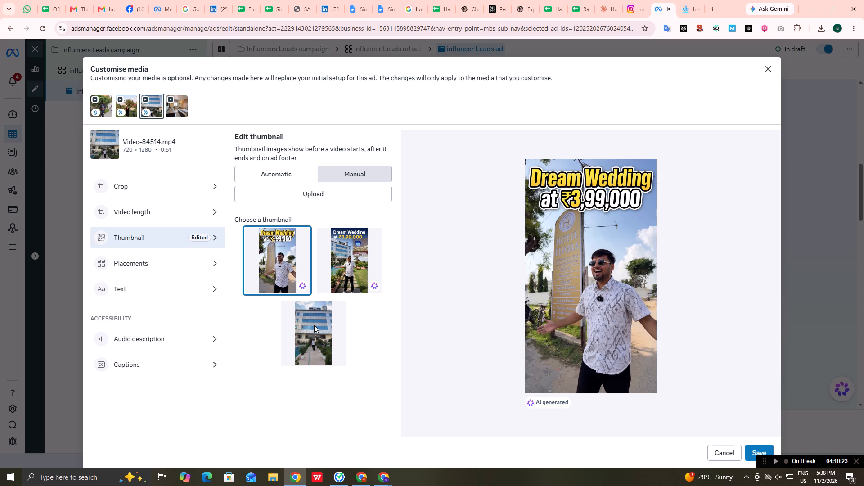
pyautogui.click(314, 325)
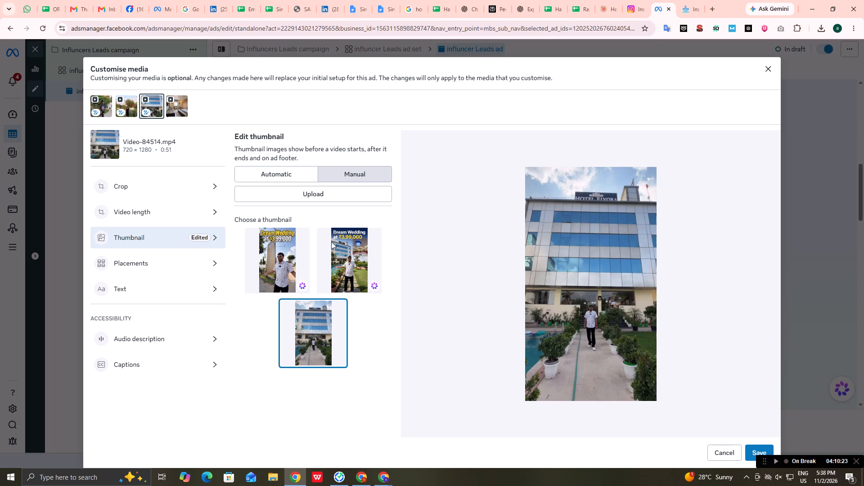
# Set Video-97183's thumbnail manually to the plain hotel room video frame and save the media customisation.
pyautogui.click(173, 103)
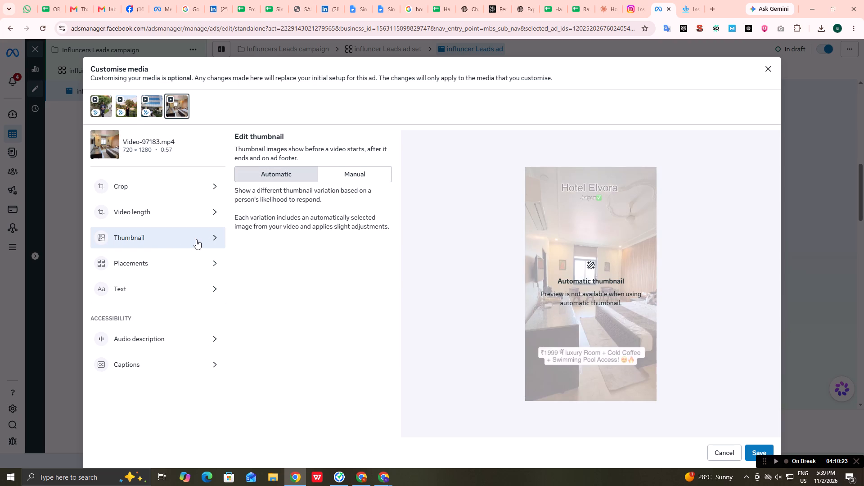
pyautogui.click(196, 239)
pyautogui.click(338, 178)
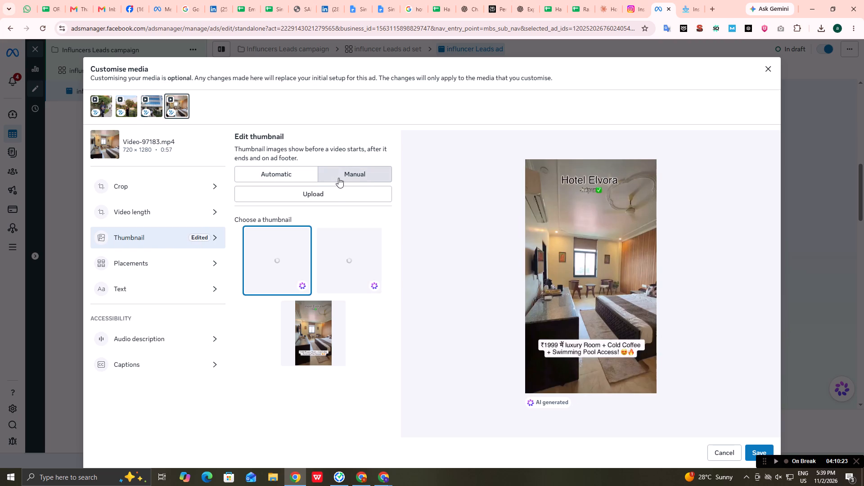
pyautogui.click(315, 342)
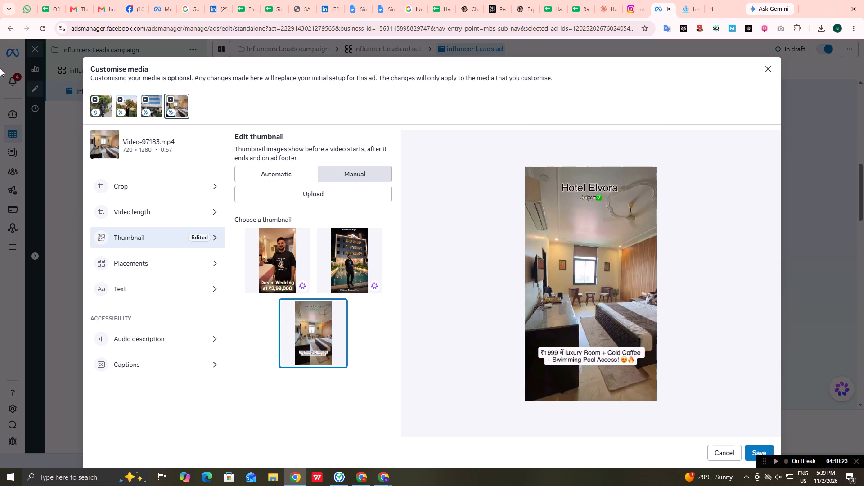
pyautogui.click(759, 450)
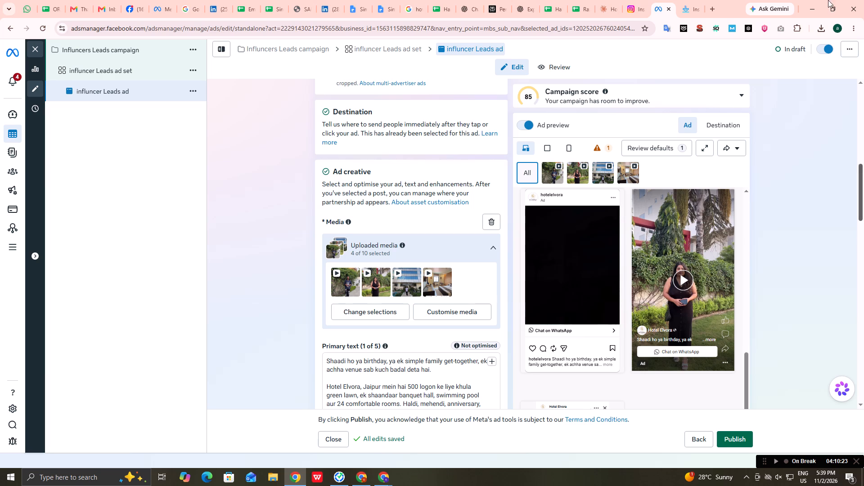
# Check the ad's delivery warning, then review the influncer Leads ad set's Advantage+ status, schedule, audience and placement settings.
pyautogui.click(603, 150)
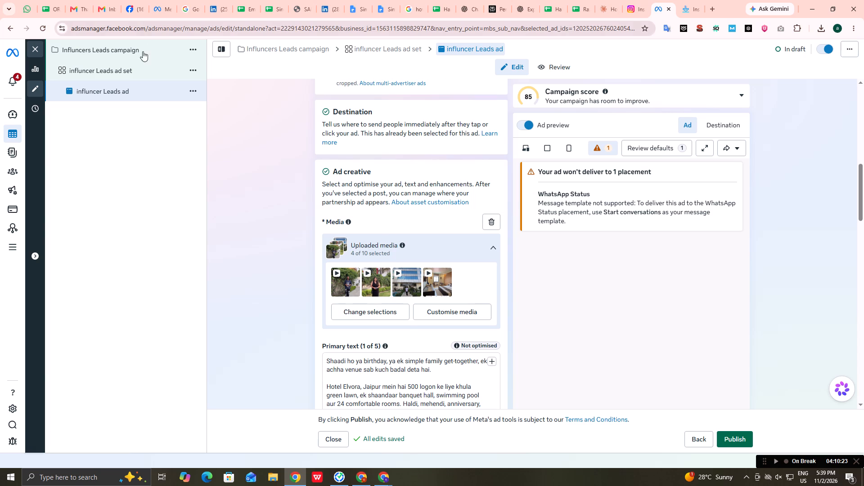
pyautogui.click(121, 70)
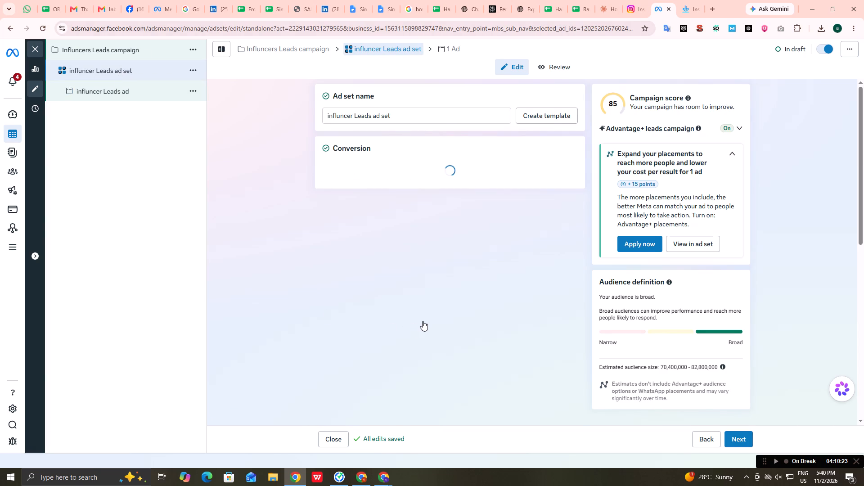
pyautogui.scroll(-3, 423, 321)
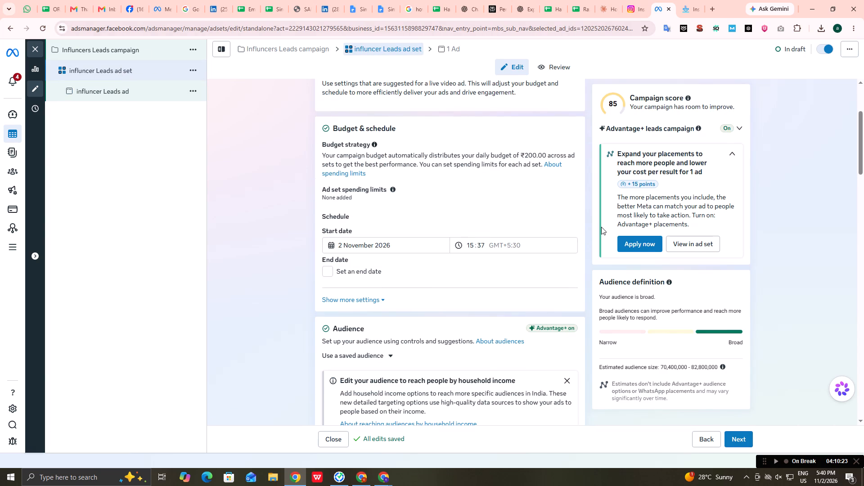
pyautogui.click(741, 130)
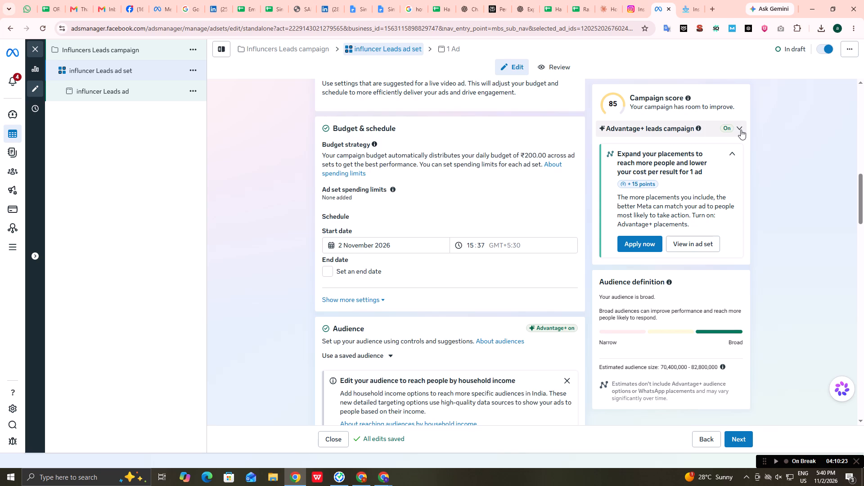
pyautogui.scroll(1, 445, 326)
pyautogui.scroll(-3, 445, 326)
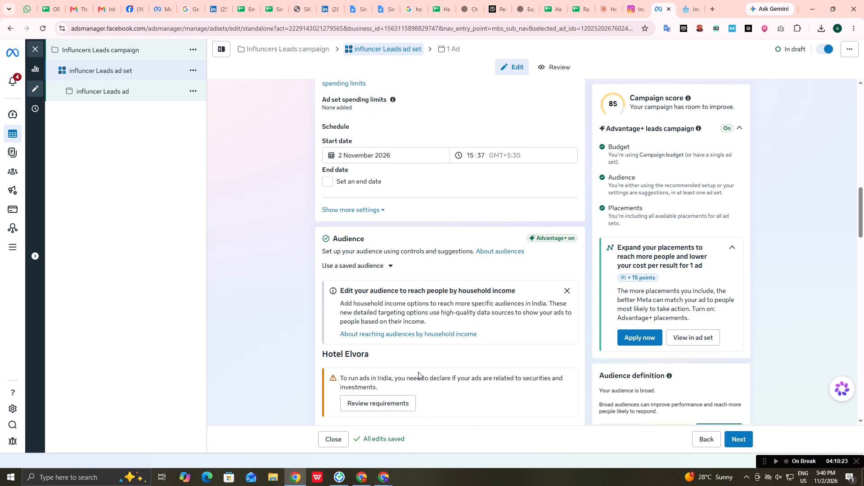
pyautogui.scroll(-3, 394, 332)
pyautogui.scroll(1, 394, 332)
pyautogui.scroll(-1, 394, 332)
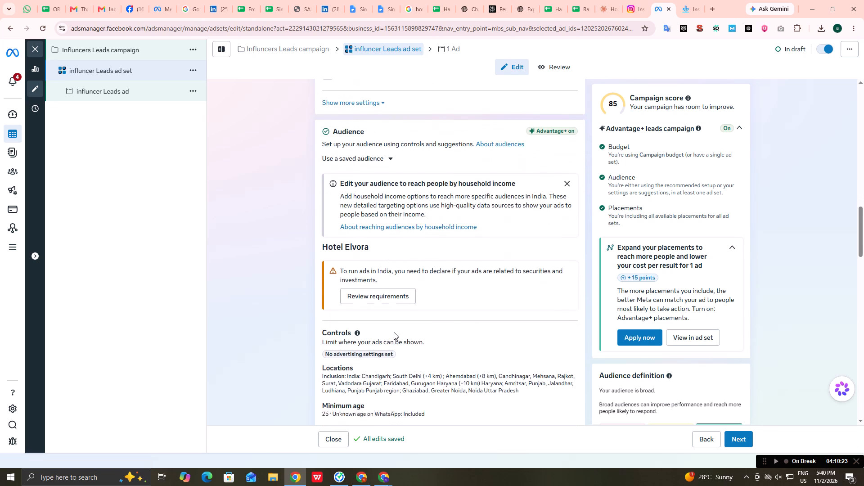
pyautogui.scroll(-3, 394, 332)
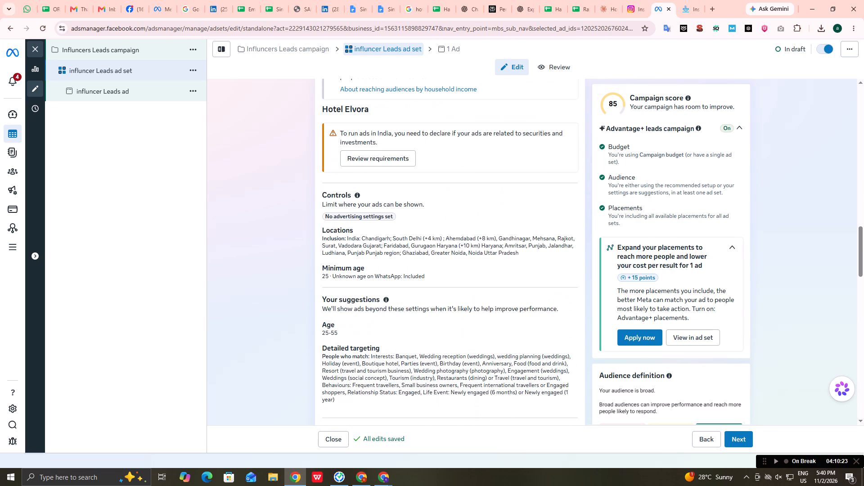
pyautogui.scroll(-5, 394, 332)
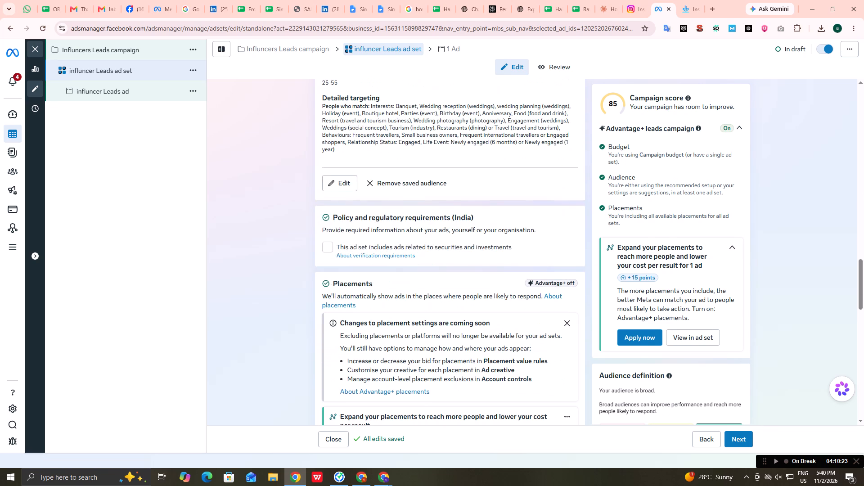
pyautogui.scroll(-6, 394, 332)
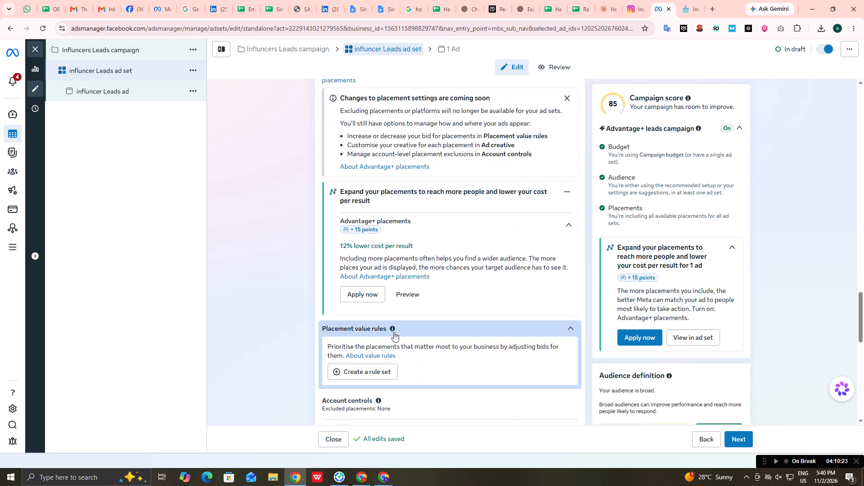
pyautogui.scroll(-1, 394, 332)
pyautogui.scroll(1, 394, 332)
pyautogui.scroll(-3, 394, 332)
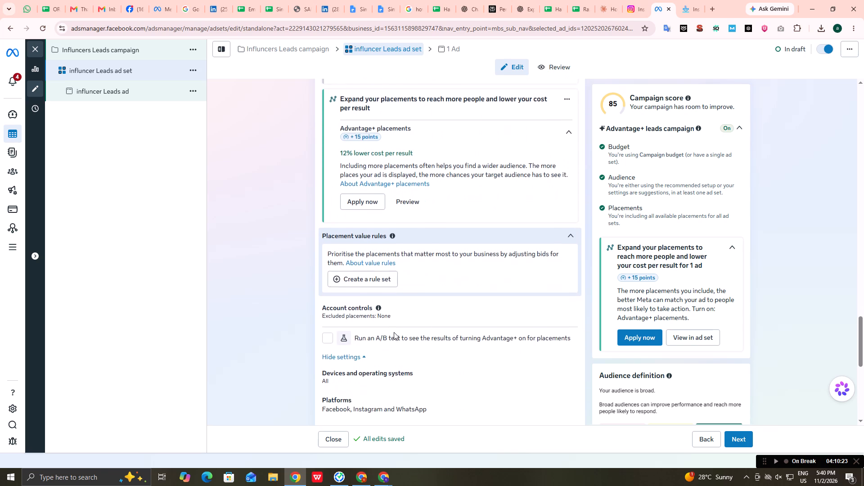
pyautogui.scroll(-2, 394, 332)
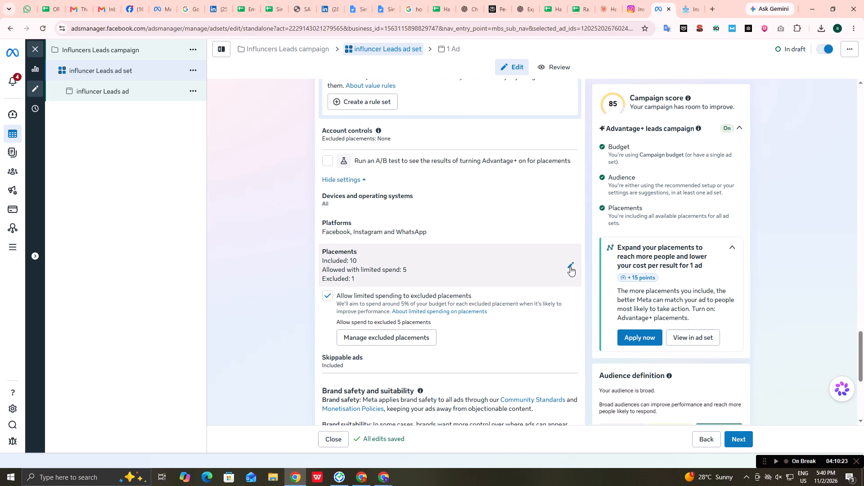
# Exclude the WhatsApp Status placement from the influncer Leads ad set and proceed to the ad.
pyautogui.click(571, 266)
pyautogui.scroll(-1, 422, 402)
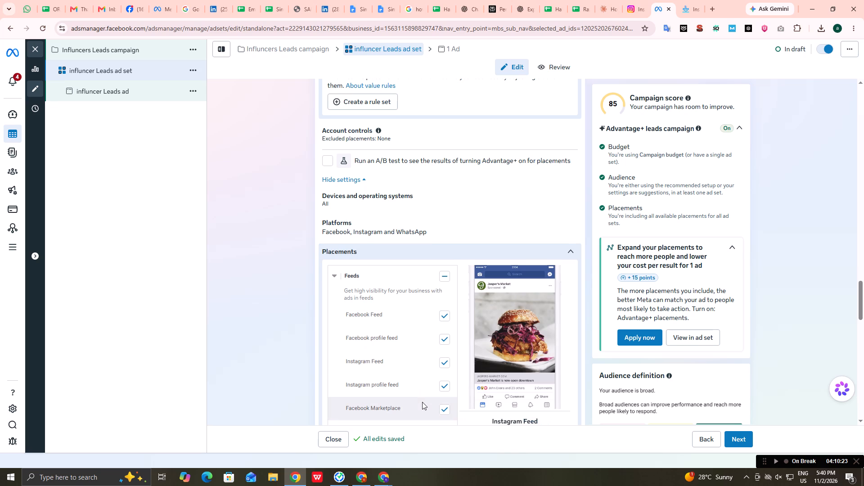
pyautogui.scroll(-3, 445, 396)
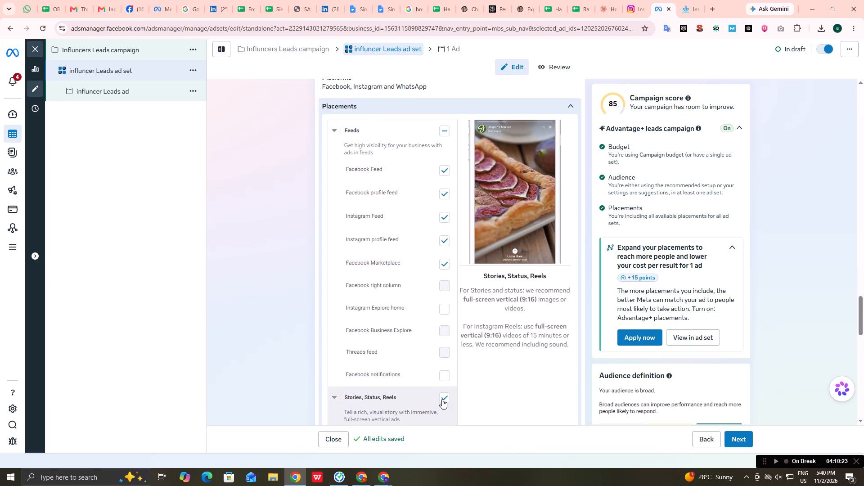
pyautogui.scroll(-4, 441, 410)
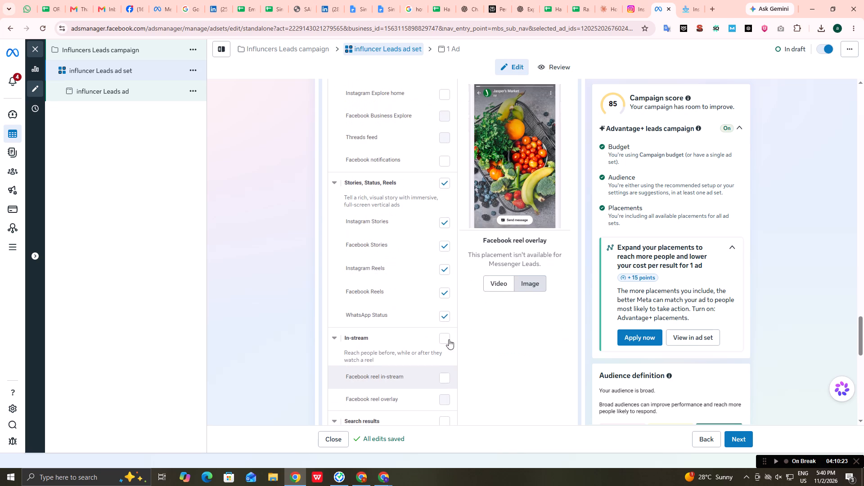
pyautogui.click(442, 317)
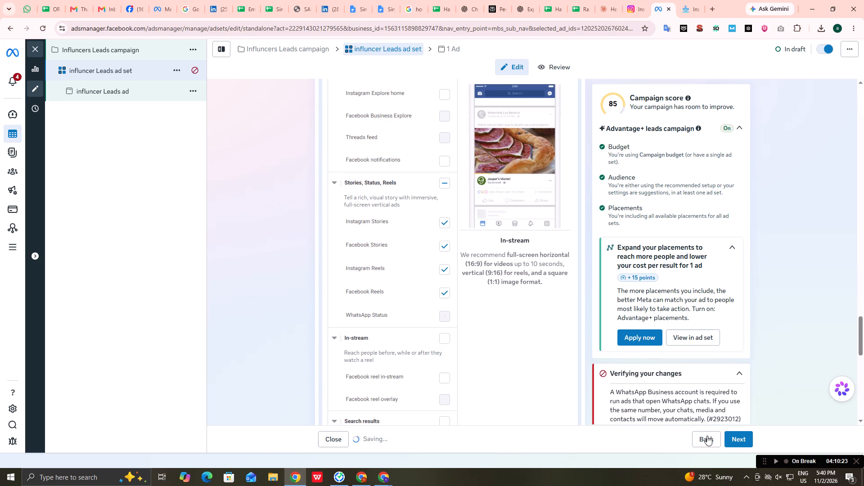
pyautogui.click(741, 440)
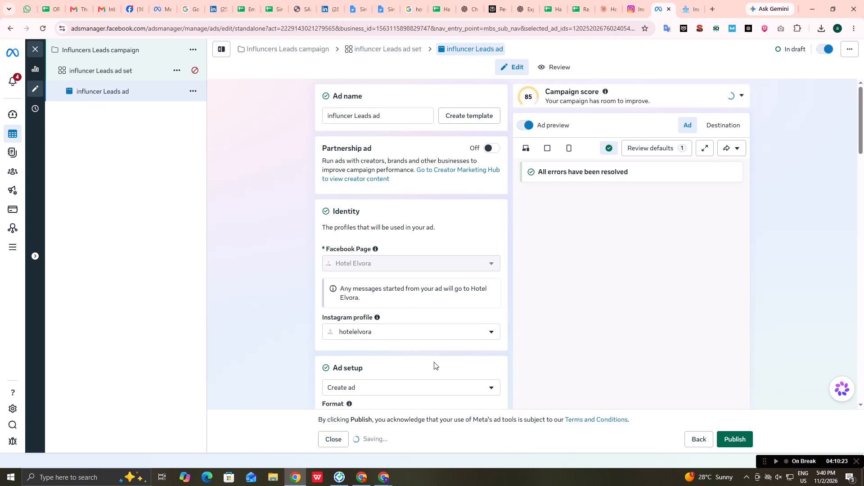
# Look over the influncer Leads ad's setup and media once more and publish it with its campaign and ad set.
pyautogui.scroll(-1, 434, 362)
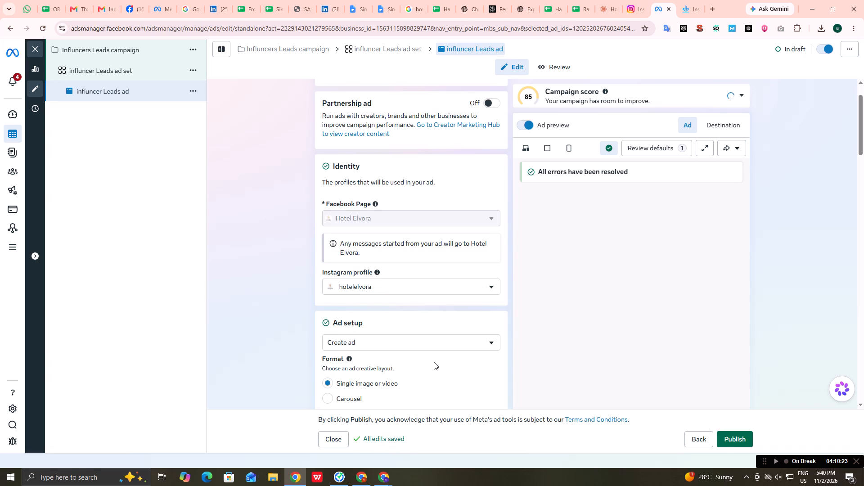
pyautogui.scroll(-5, 434, 362)
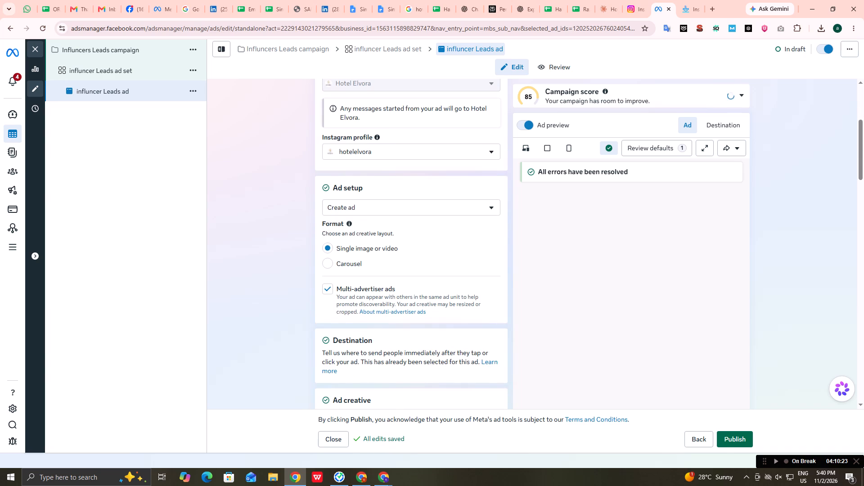
pyautogui.scroll(-1, 434, 362)
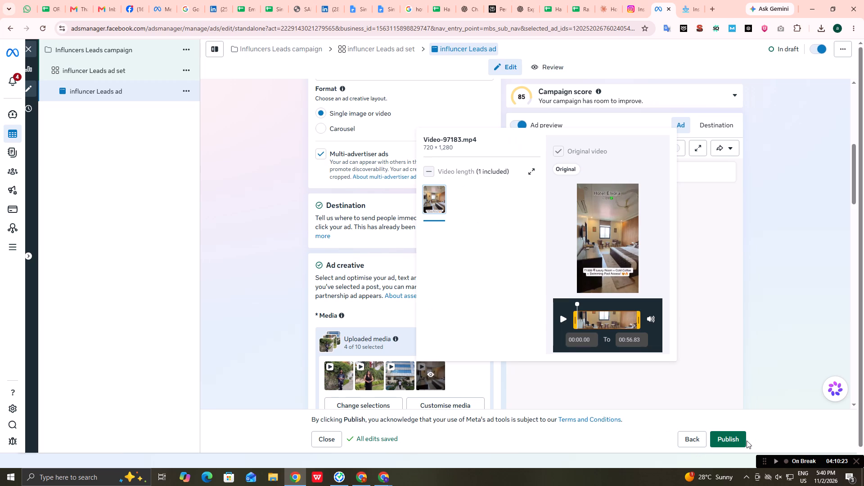
pyautogui.click(731, 441)
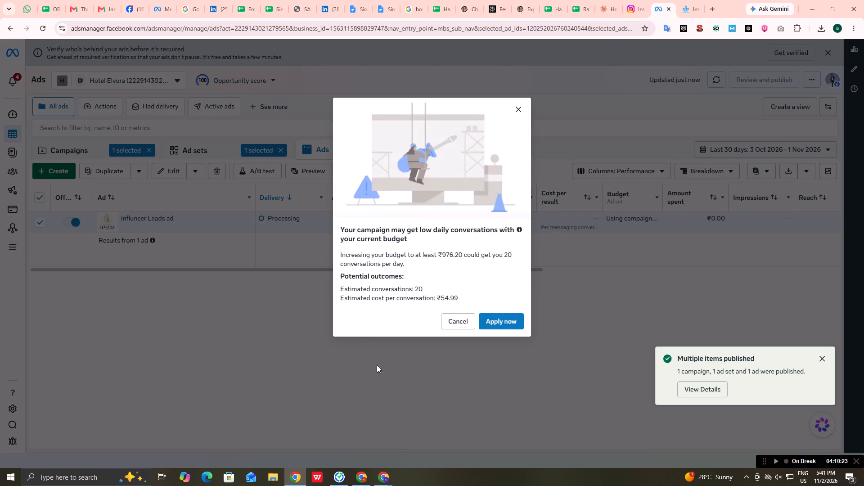
# Decline the suggested daily budget increase for the campaign.
pyautogui.click(445, 322)
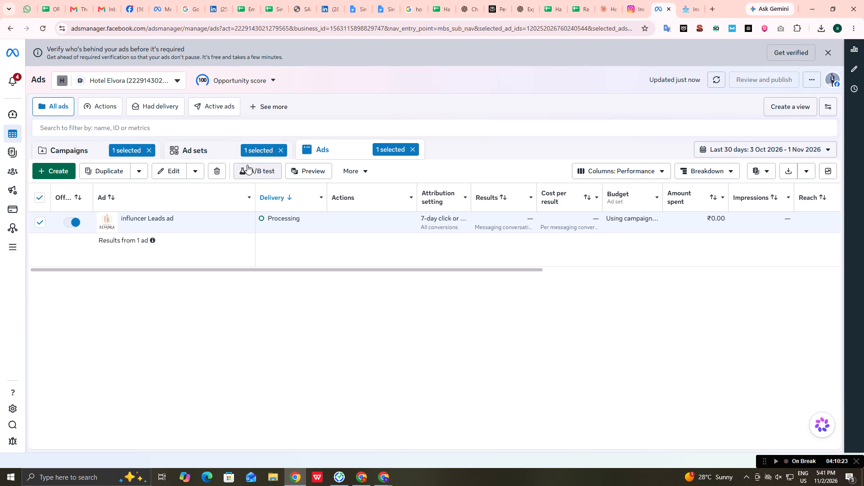
# Check the delivery status at ad set and campaign level, and open the Influncers Leads campaign's ad sets.
pyautogui.click(216, 149)
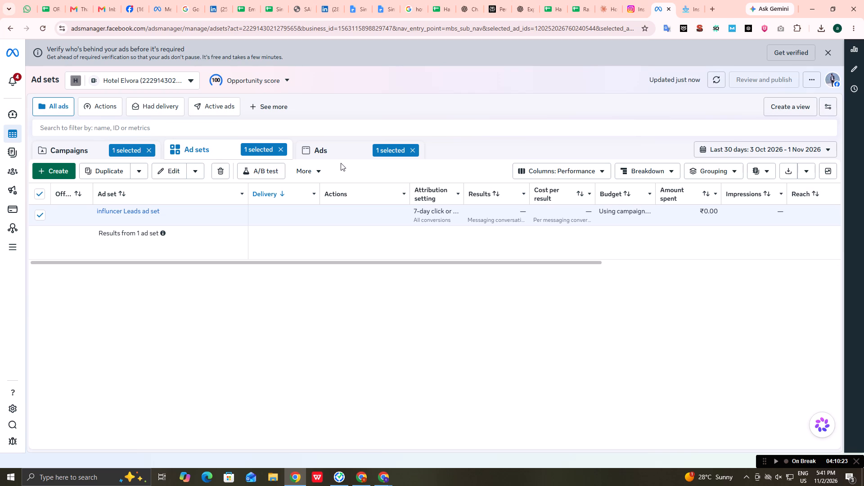
pyautogui.click(63, 151)
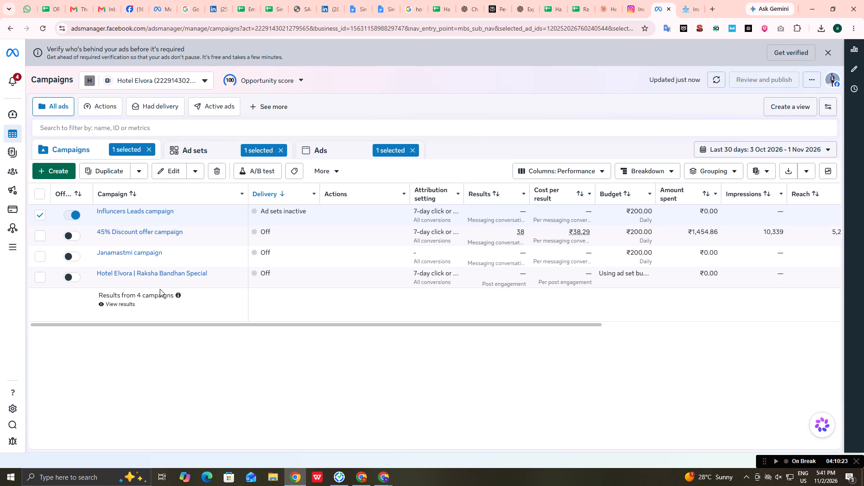
pyautogui.click(133, 211)
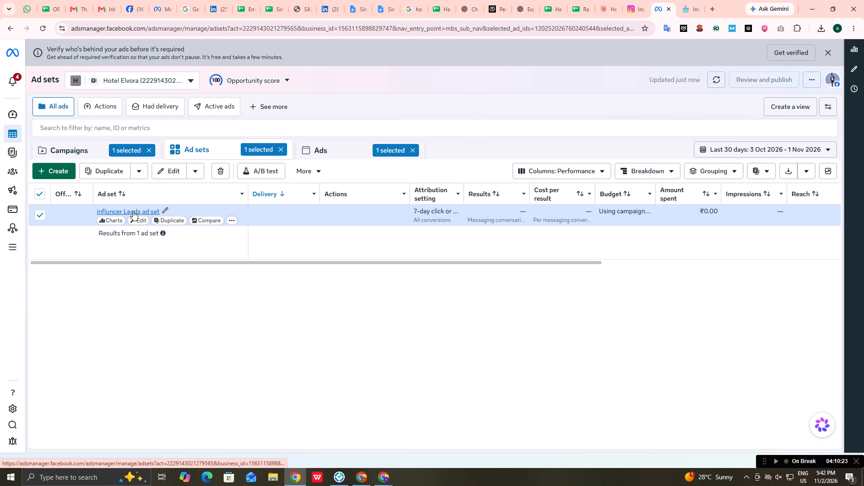